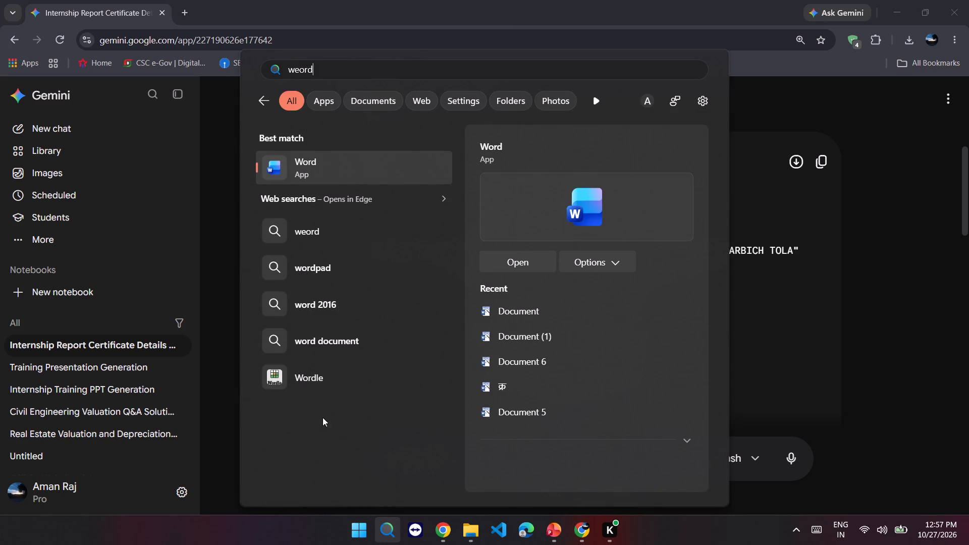
pyautogui.doubleClick(364, 165)
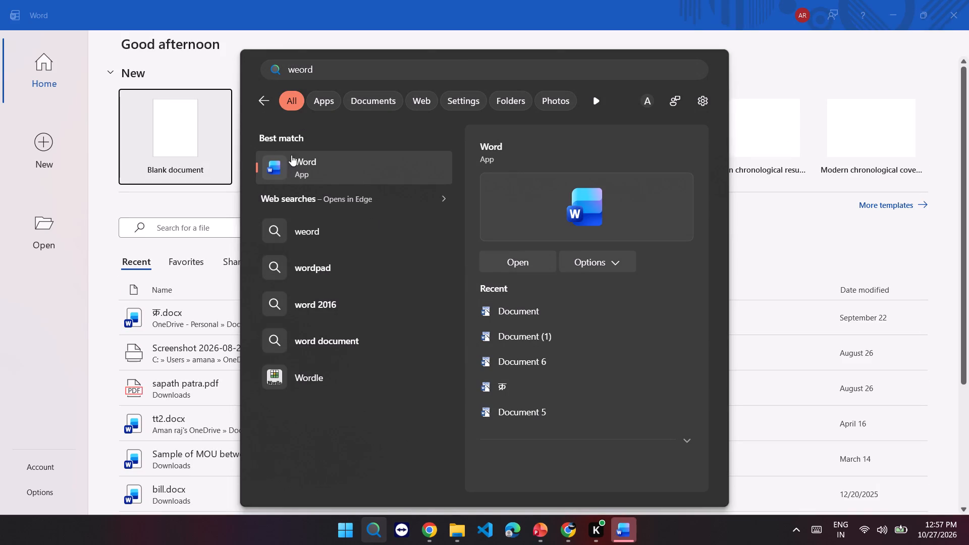
pyautogui.click(173, 141)
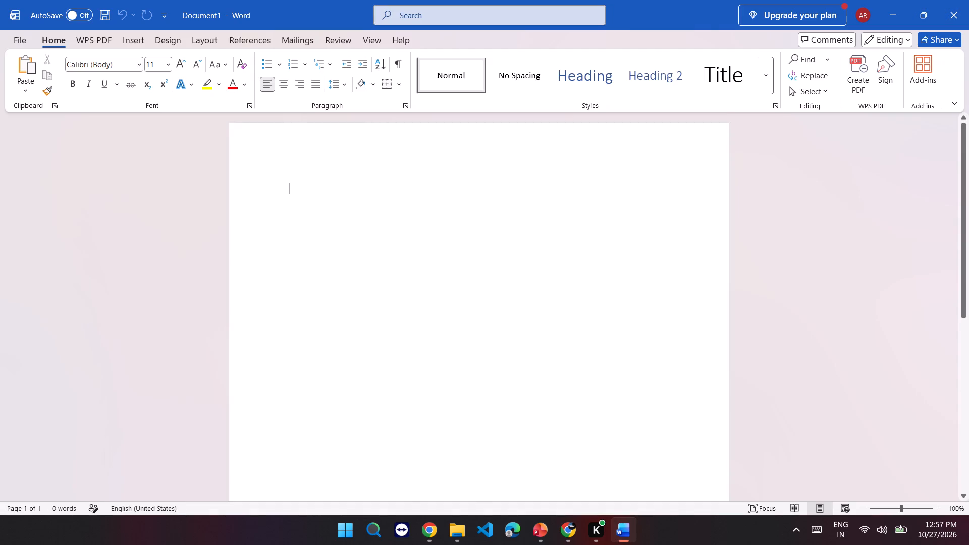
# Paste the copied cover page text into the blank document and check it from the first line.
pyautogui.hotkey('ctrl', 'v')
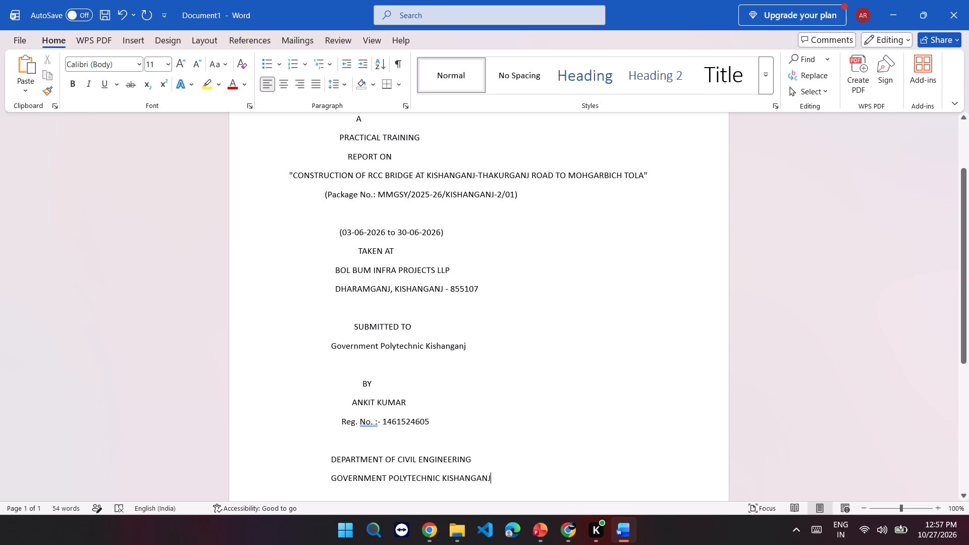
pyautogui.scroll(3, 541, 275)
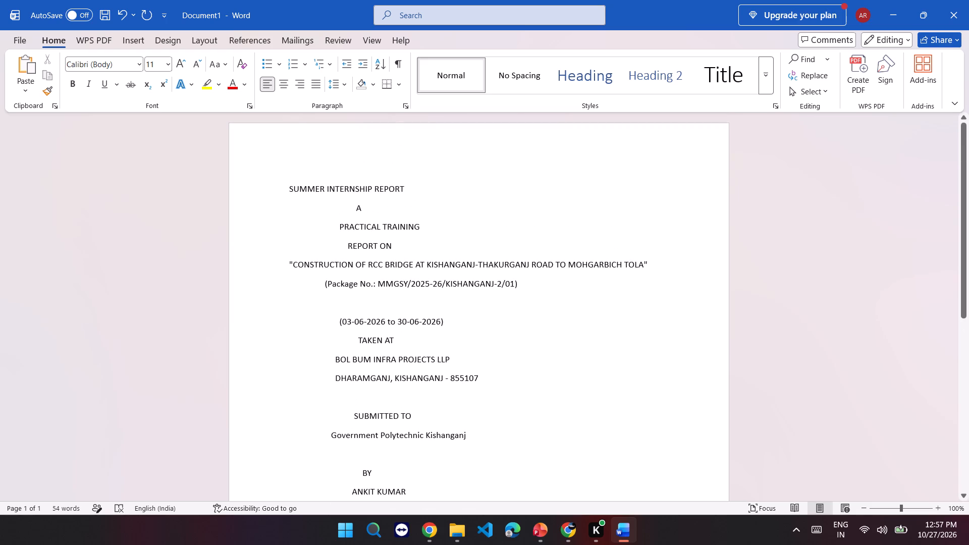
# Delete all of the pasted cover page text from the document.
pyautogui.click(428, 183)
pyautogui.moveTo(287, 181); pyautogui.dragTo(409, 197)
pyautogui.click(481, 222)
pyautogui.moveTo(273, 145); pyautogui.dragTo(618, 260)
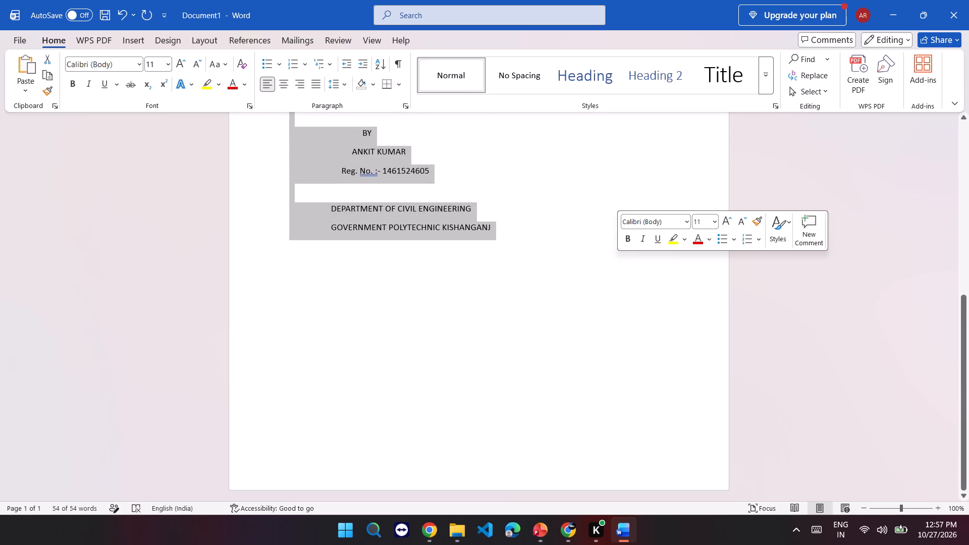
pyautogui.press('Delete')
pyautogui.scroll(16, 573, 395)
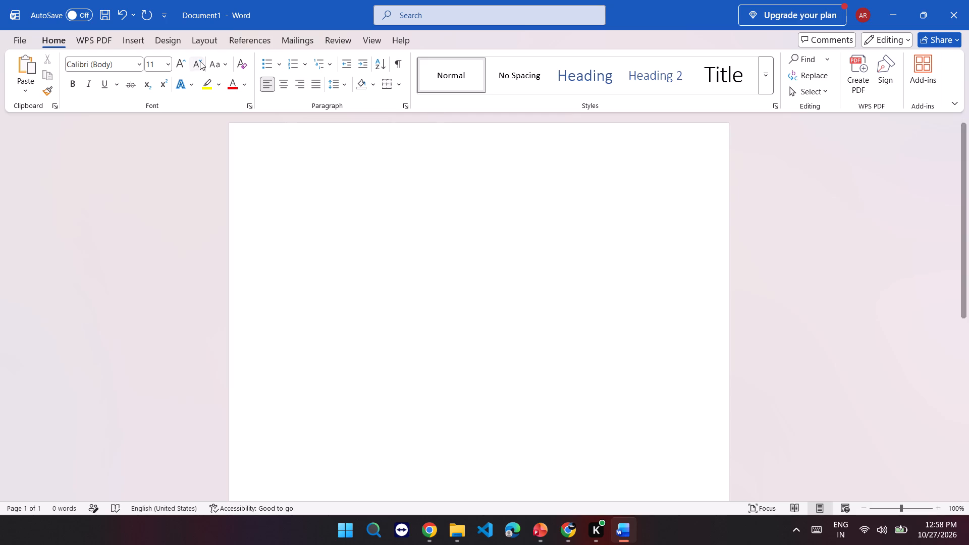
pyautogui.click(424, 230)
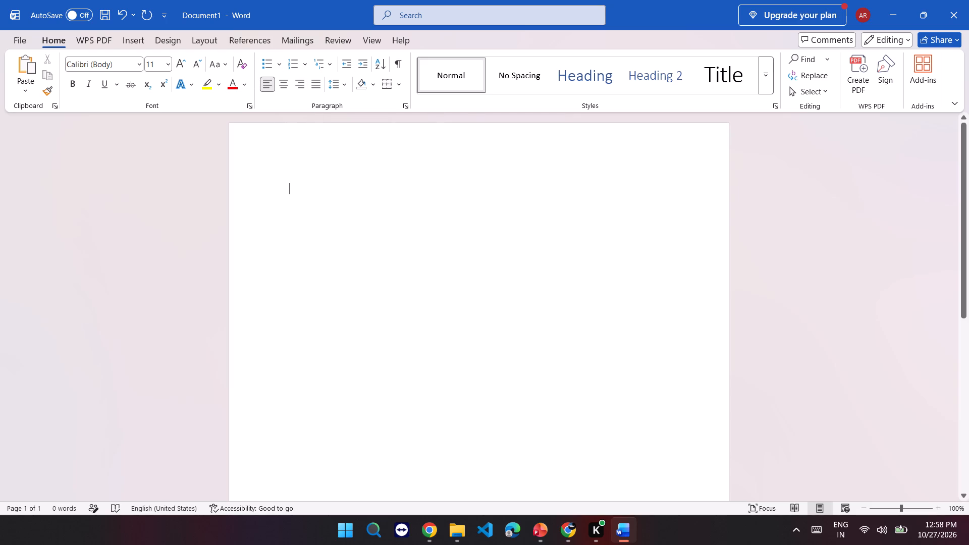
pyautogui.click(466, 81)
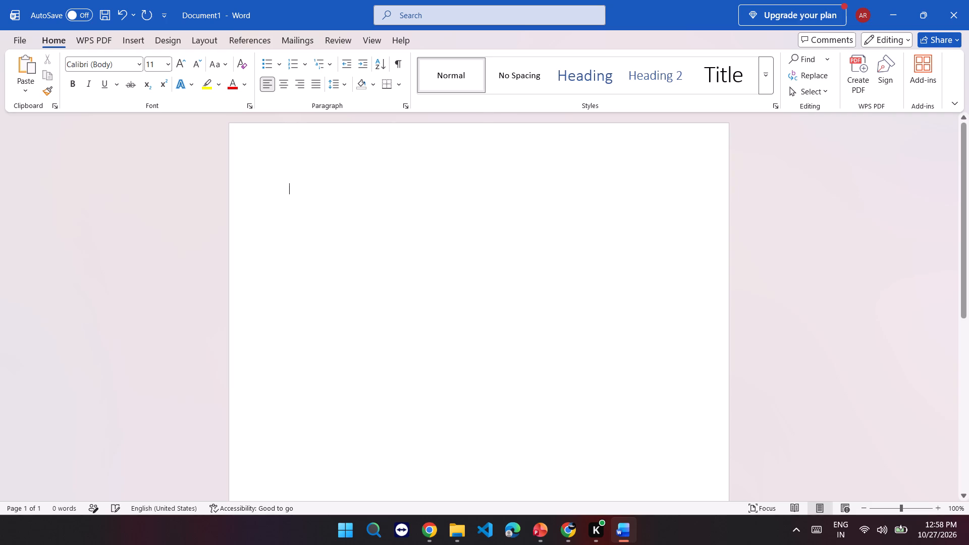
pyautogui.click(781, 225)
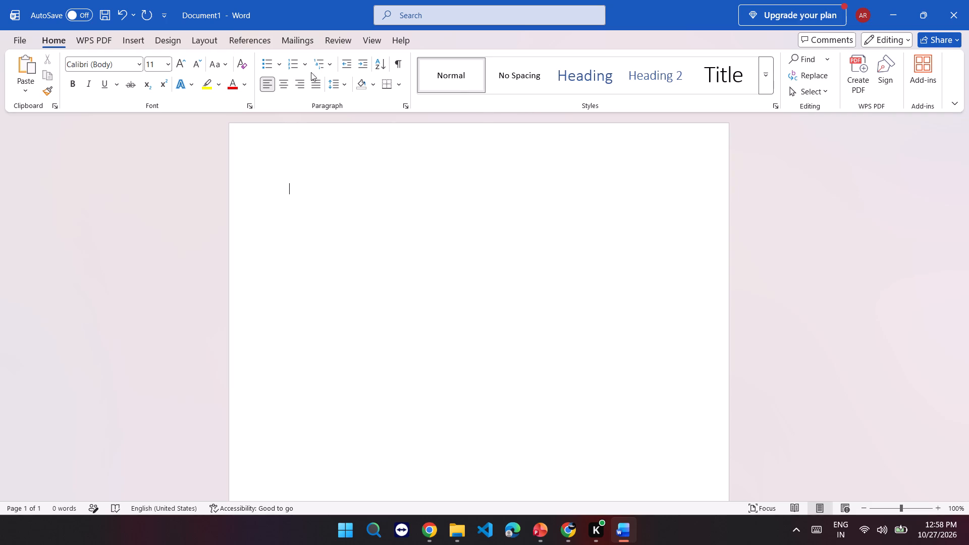
# Draw a text box about 1.64" wide and 0.53" high near the page's upper left corner.
pyautogui.click(144, 35)
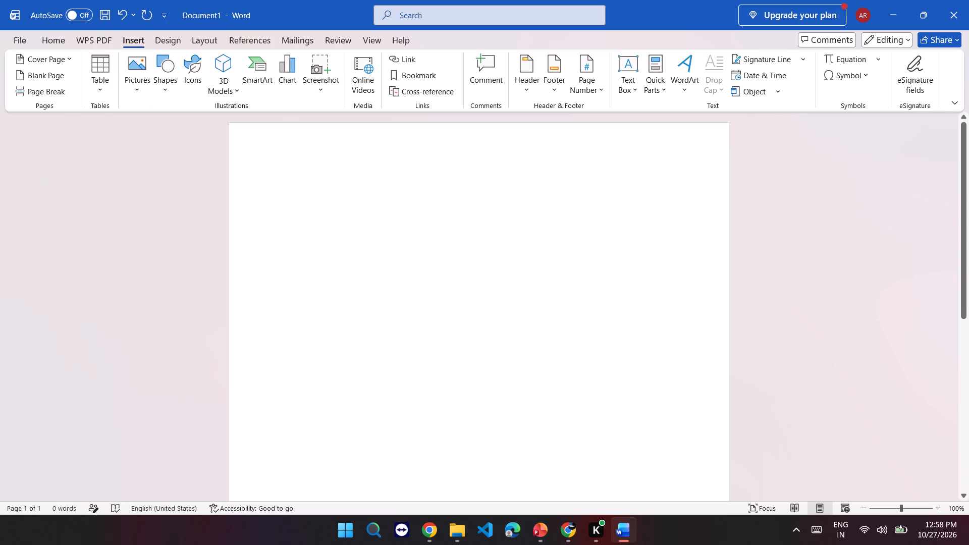
pyautogui.click(173, 93)
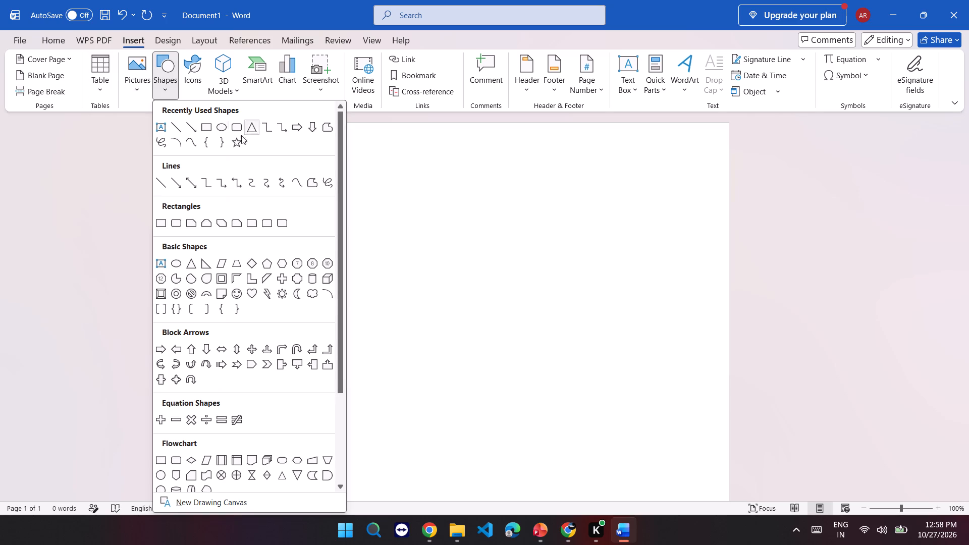
pyautogui.click(159, 124)
pyautogui.moveTo(258, 156); pyautogui.dragTo(322, 183)
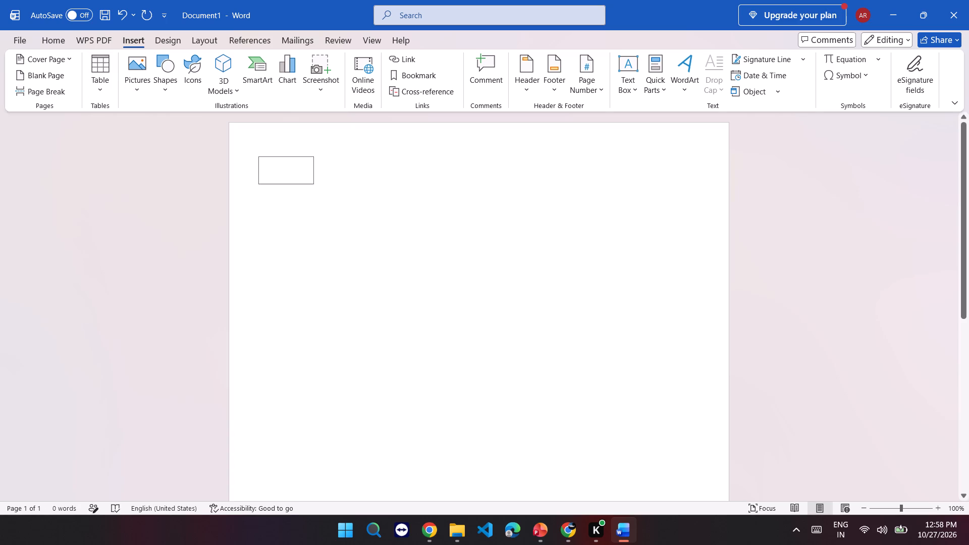
pyautogui.moveTo(322, 183); pyautogui.dragTo(368, 190)
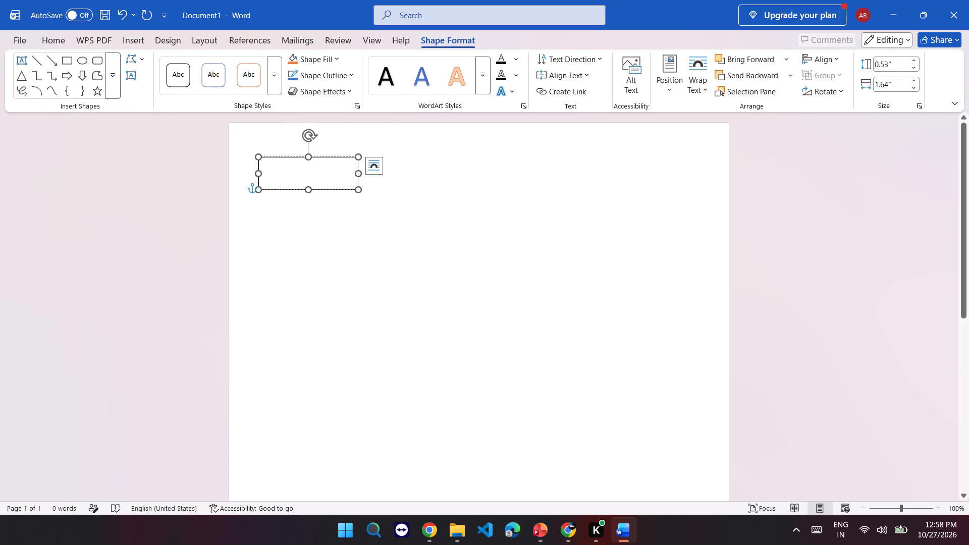
# Enter the title "SUMMER INTERNSHIP REPORT" in capitals in the text box.
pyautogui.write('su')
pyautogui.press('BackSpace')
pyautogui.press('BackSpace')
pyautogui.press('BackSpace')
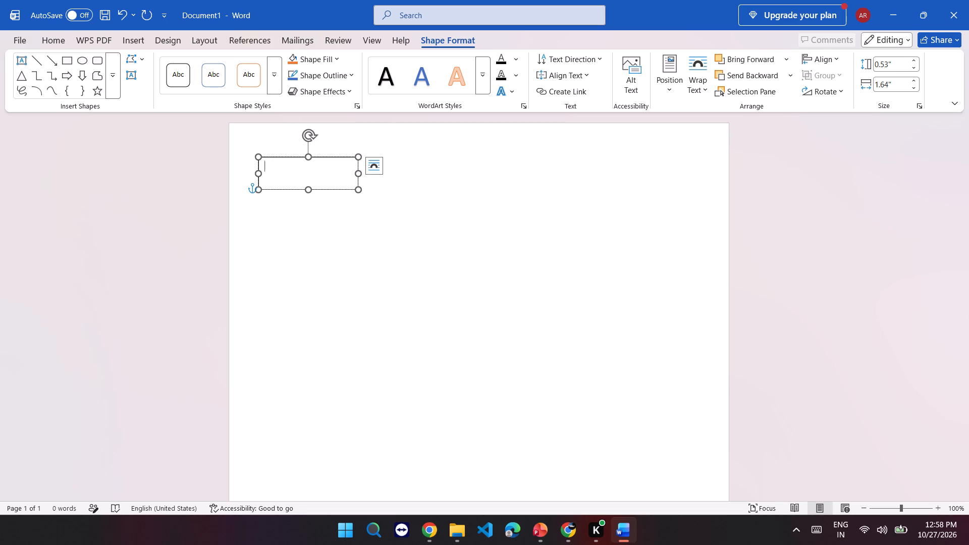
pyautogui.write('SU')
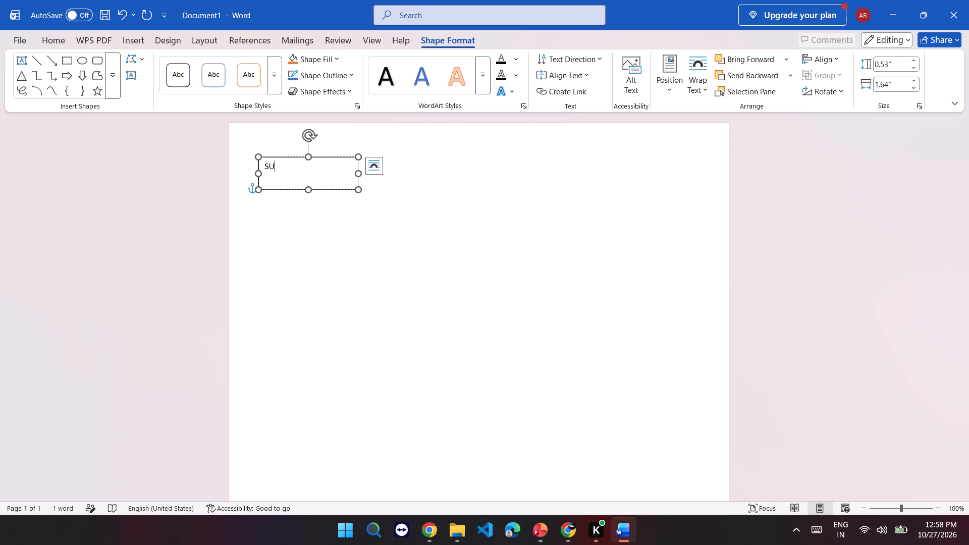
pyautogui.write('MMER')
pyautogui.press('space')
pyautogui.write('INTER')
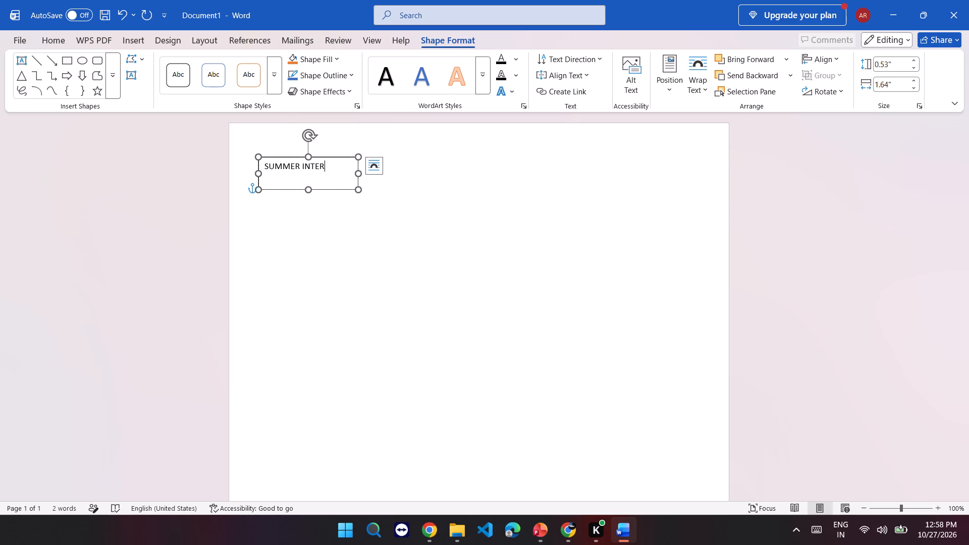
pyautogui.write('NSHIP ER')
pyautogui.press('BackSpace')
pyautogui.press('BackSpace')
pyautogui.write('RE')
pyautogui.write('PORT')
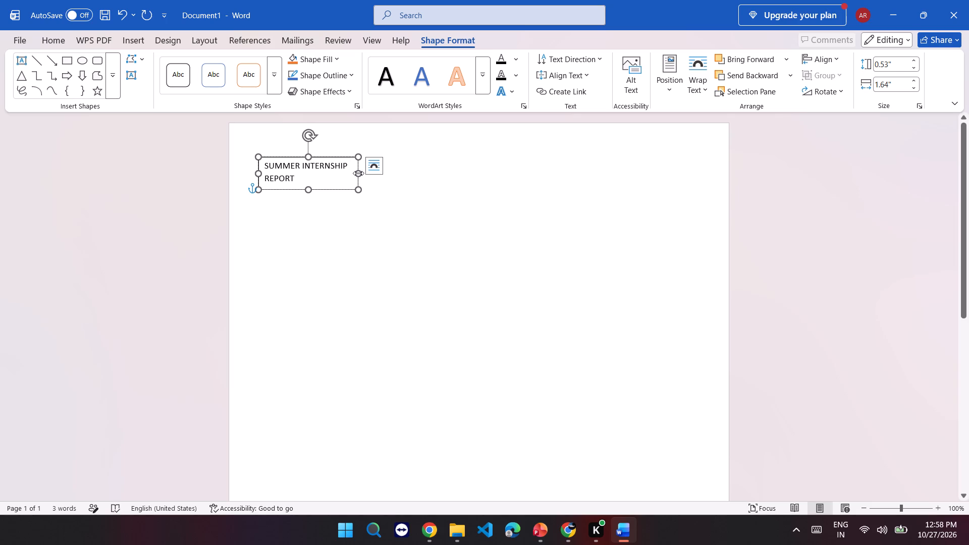
# Resize the title text box to about 2.39" wide and 0.47" high so the title fits on one line.
pyautogui.moveTo(358, 173); pyautogui.dragTo(391, 170)
pyautogui.moveTo(359, 176); pyautogui.dragTo(392, 176)
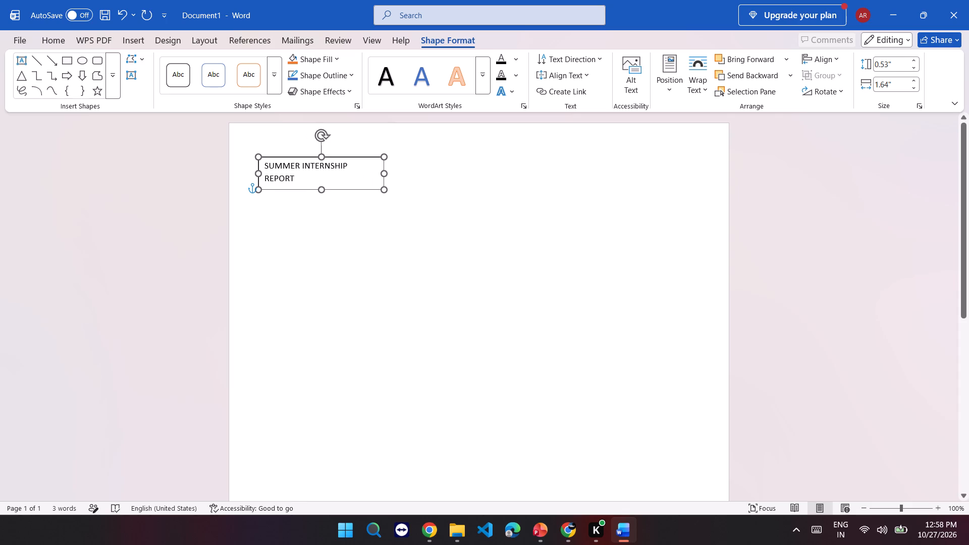
pyautogui.moveTo(392, 176); pyautogui.dragTo(405, 175)
pyautogui.click(337, 190)
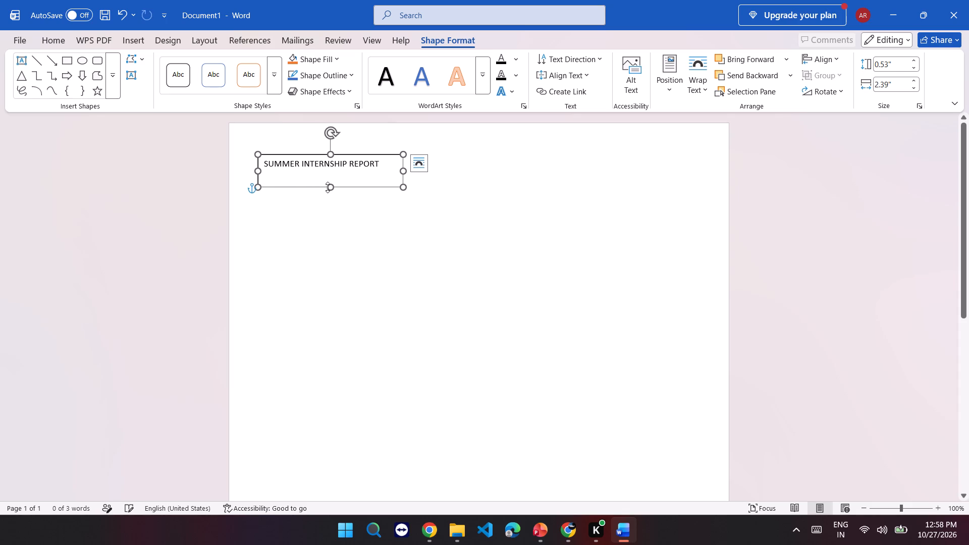
pyautogui.moveTo(328, 187); pyautogui.dragTo(329, 180)
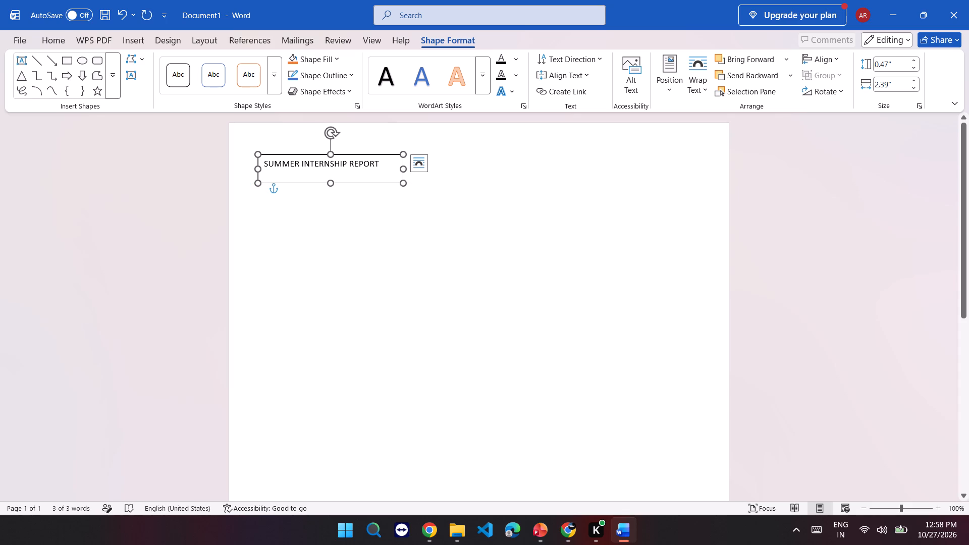
# Move the title text box slightly up and left, closer to the page's upper left corner.
pyautogui.moveTo(358, 151); pyautogui.dragTo(356, 150)
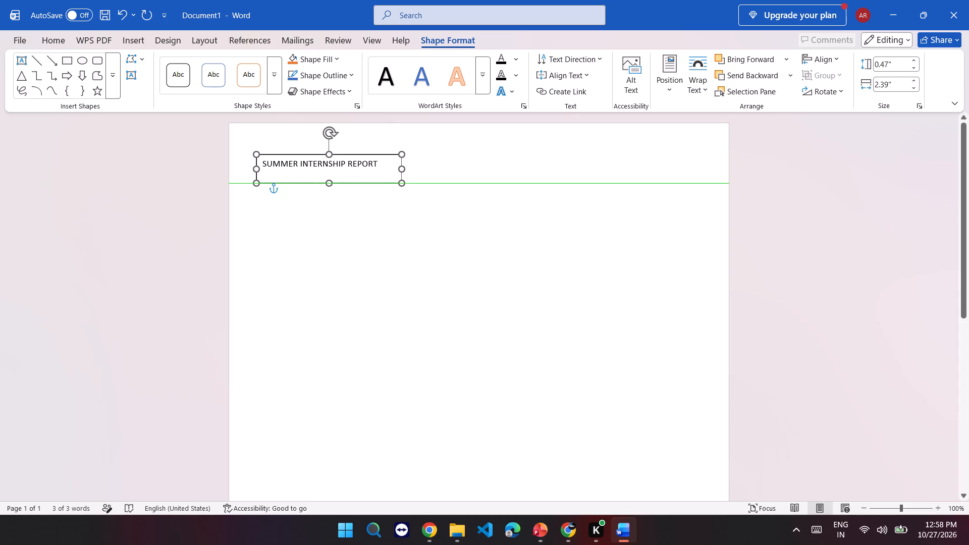
pyautogui.moveTo(356, 150); pyautogui.dragTo(350, 139)
pyautogui.click(767, 259)
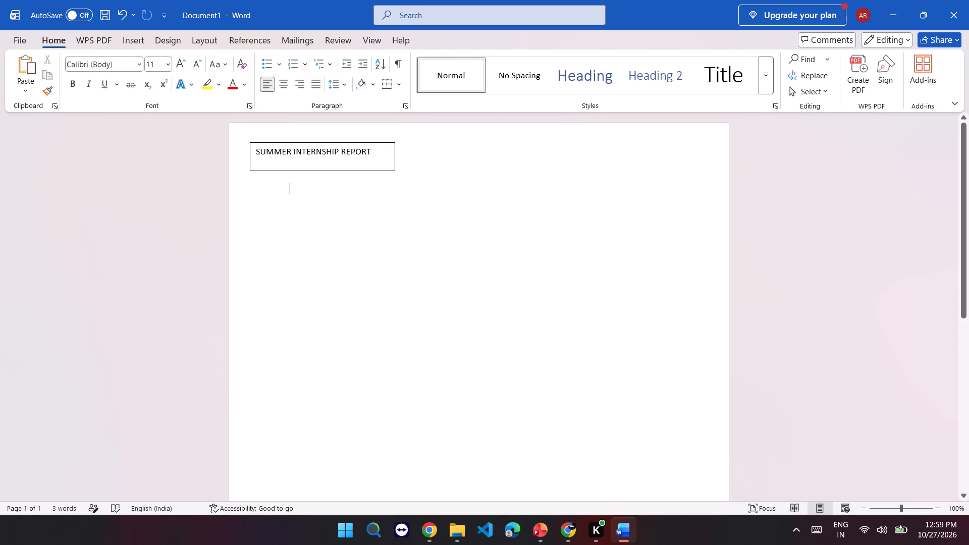
# Remove the outline of the title text box by setting its line to No line.
pyautogui.click(393, 154)
pyautogui.click(384, 140)
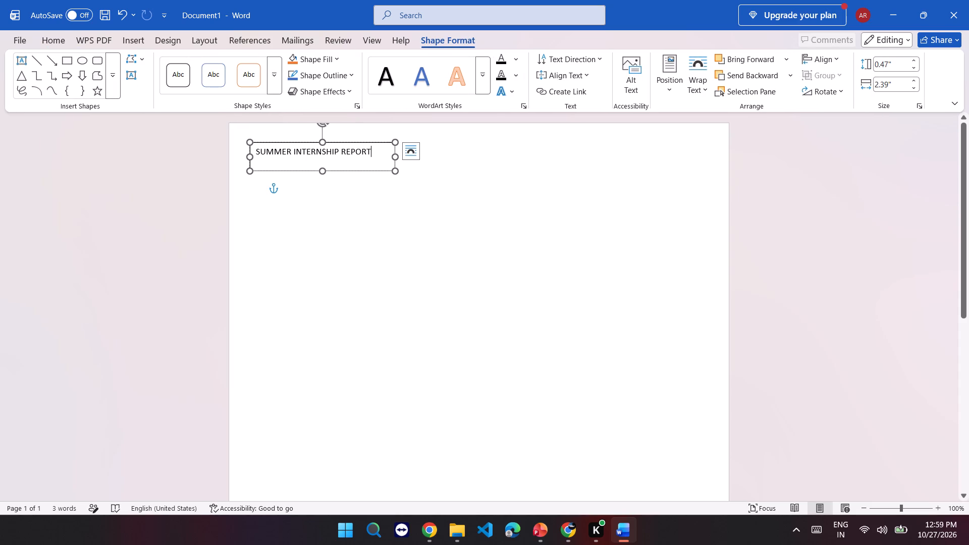
pyautogui.rightClick(384, 139)
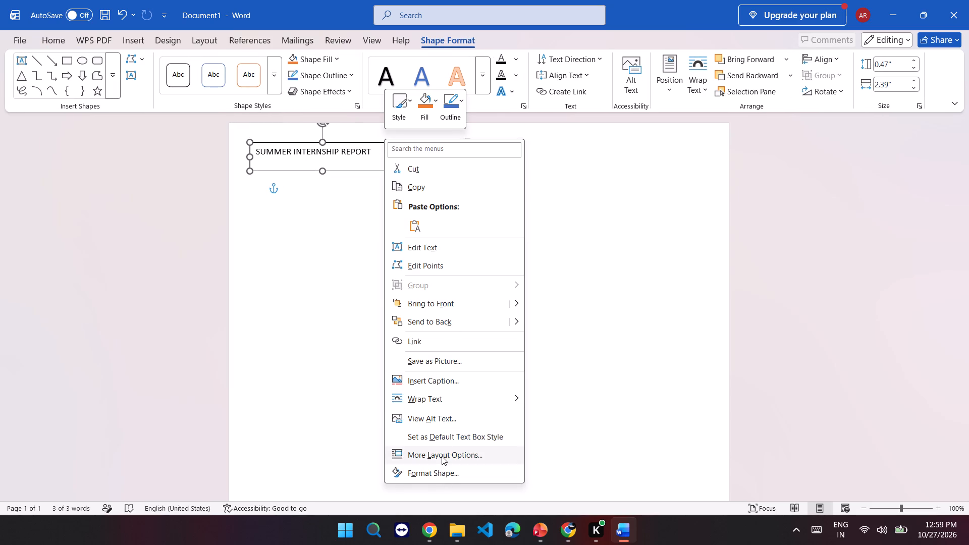
pyautogui.click(451, 471)
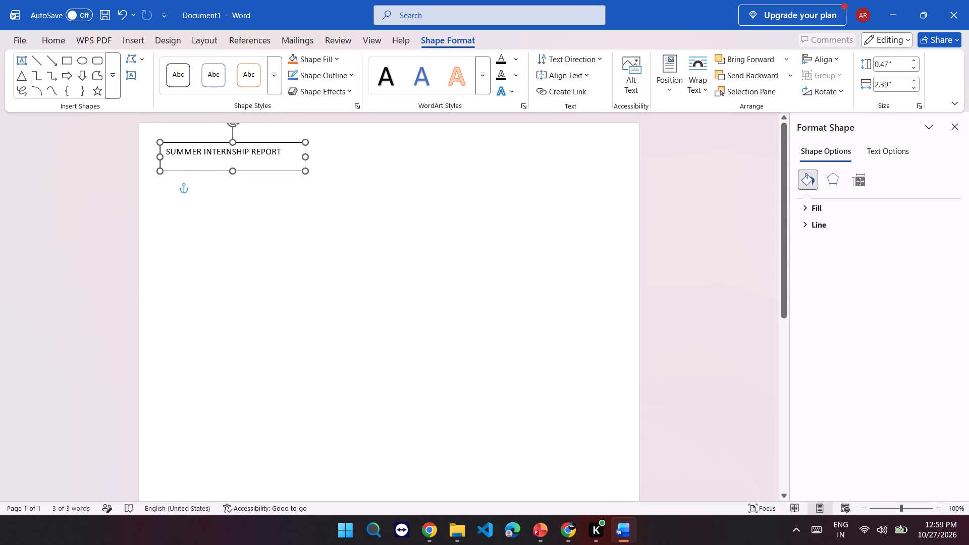
pyautogui.click(809, 232)
pyautogui.click(817, 228)
pyautogui.click(819, 249)
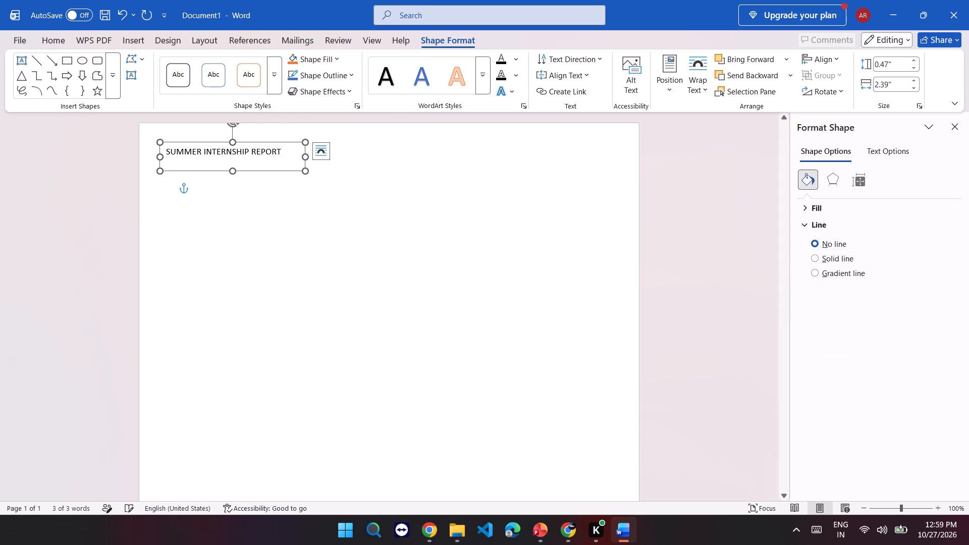
pyautogui.click(695, 259)
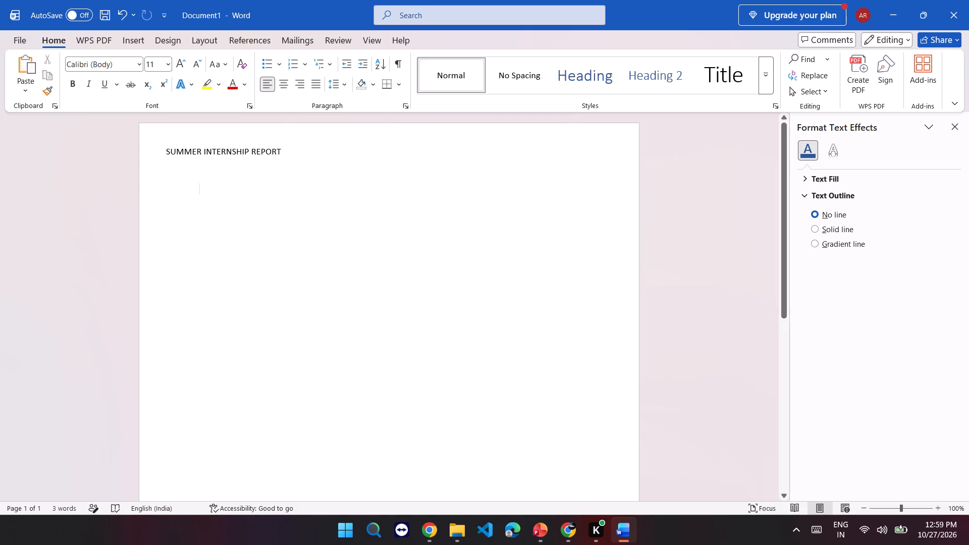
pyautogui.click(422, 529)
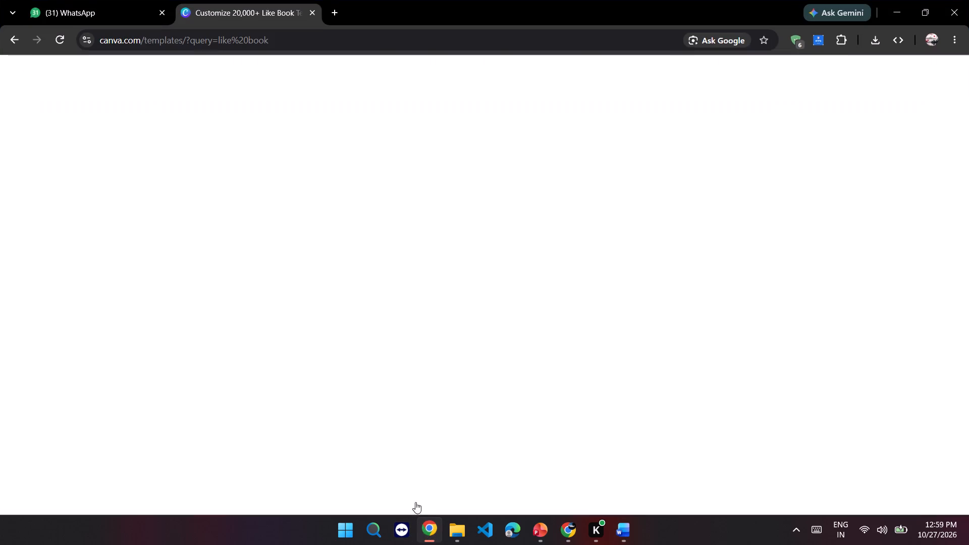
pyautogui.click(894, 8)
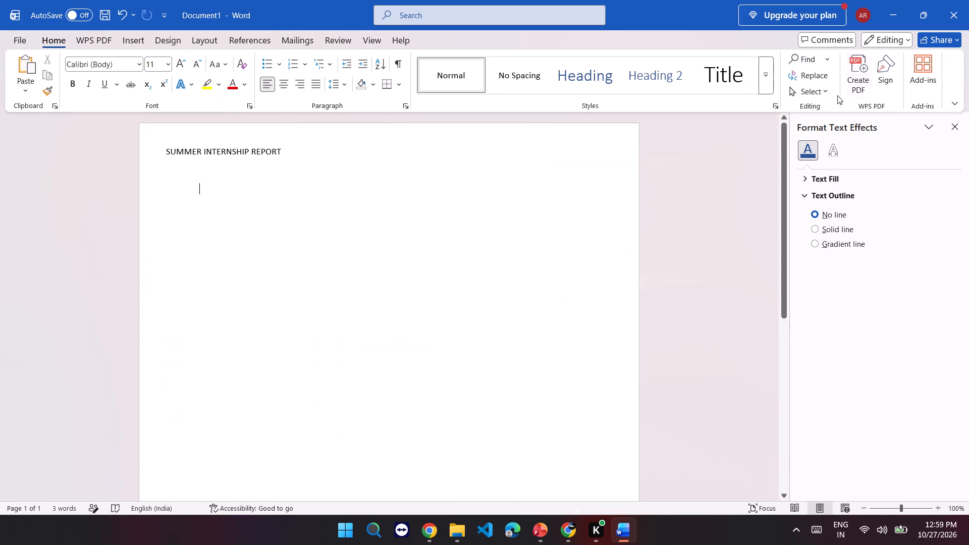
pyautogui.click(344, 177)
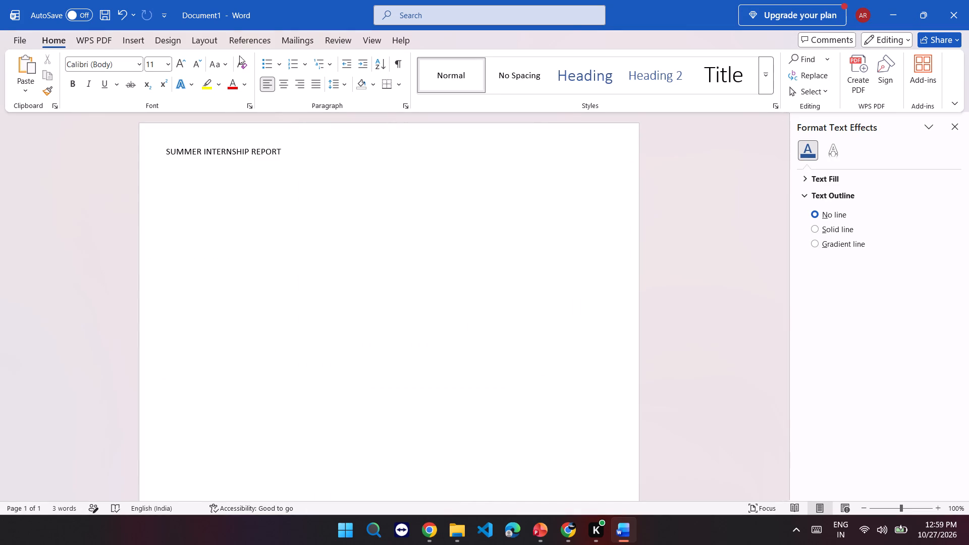
# Draw a text box about 3.19" wide and 1.89" high below the SUMMER INTERNSHIP REPORT title.
pyautogui.click(141, 40)
pyautogui.click(95, 34)
pyautogui.click(121, 37)
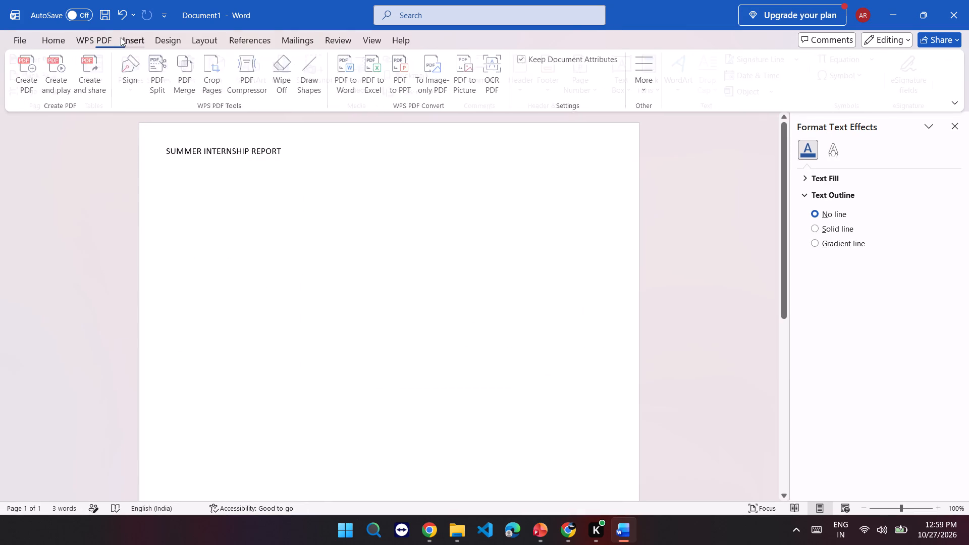
pyautogui.click(172, 81)
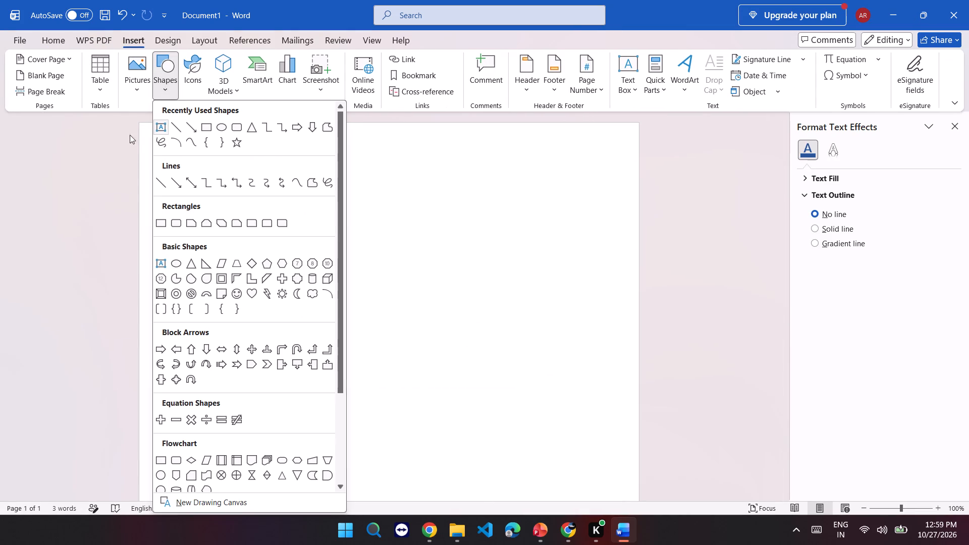
pyautogui.click(160, 127)
pyautogui.moveTo(283, 184); pyautogui.dragTo(465, 292)
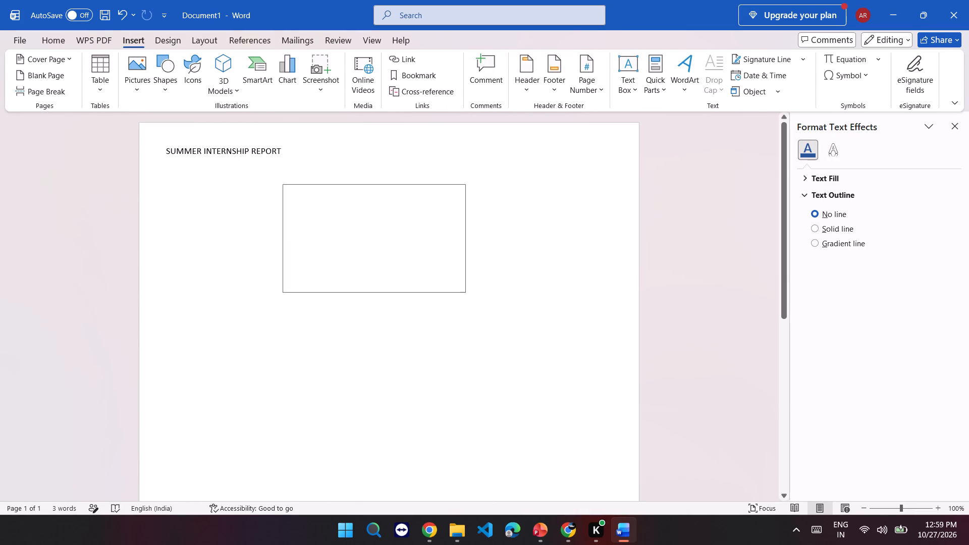
pyautogui.moveTo(465, 292); pyautogui.dragTo(488, 306)
pyautogui.moveTo(347, 183); pyautogui.dragTo(339, 176)
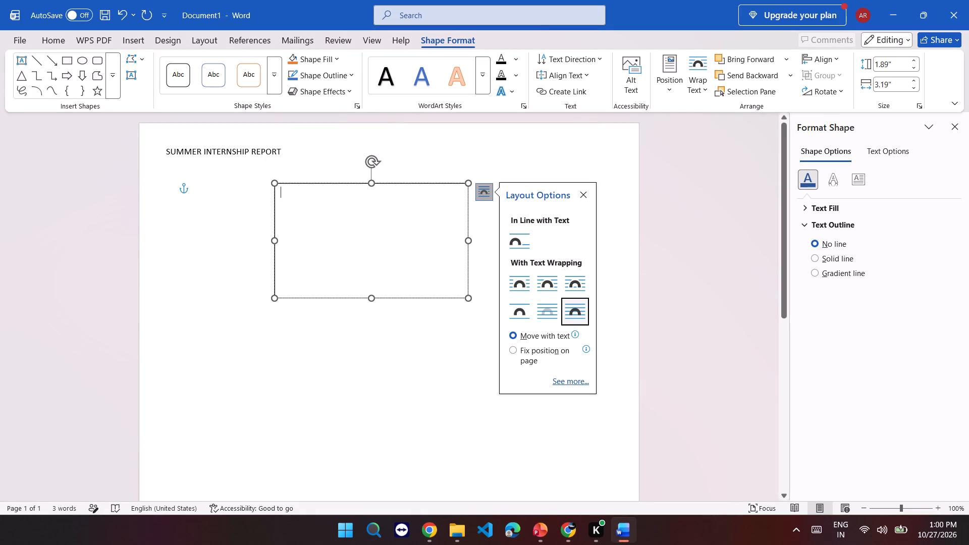
pyautogui.hotkey('ctrl', 'v')
pyautogui.click(394, 285)
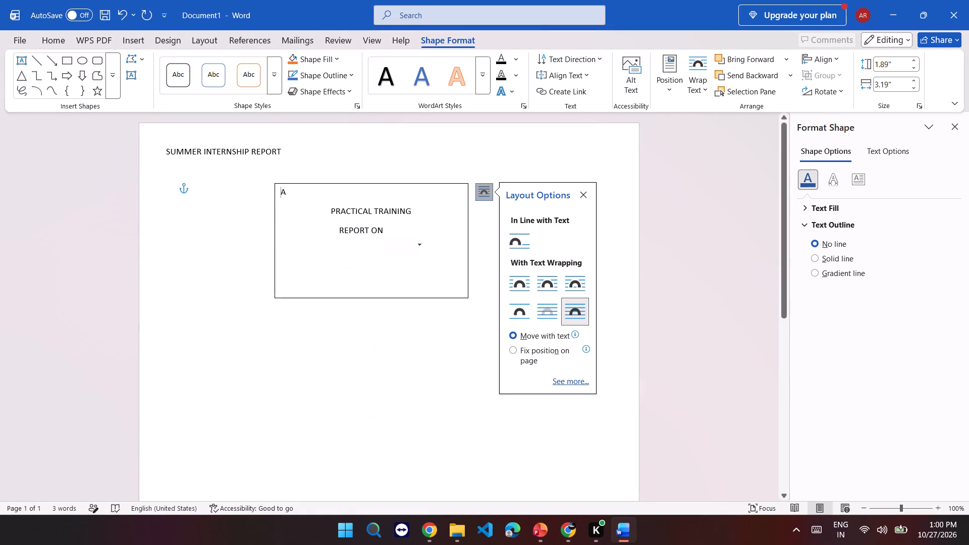
pyautogui.rightClick(363, 267)
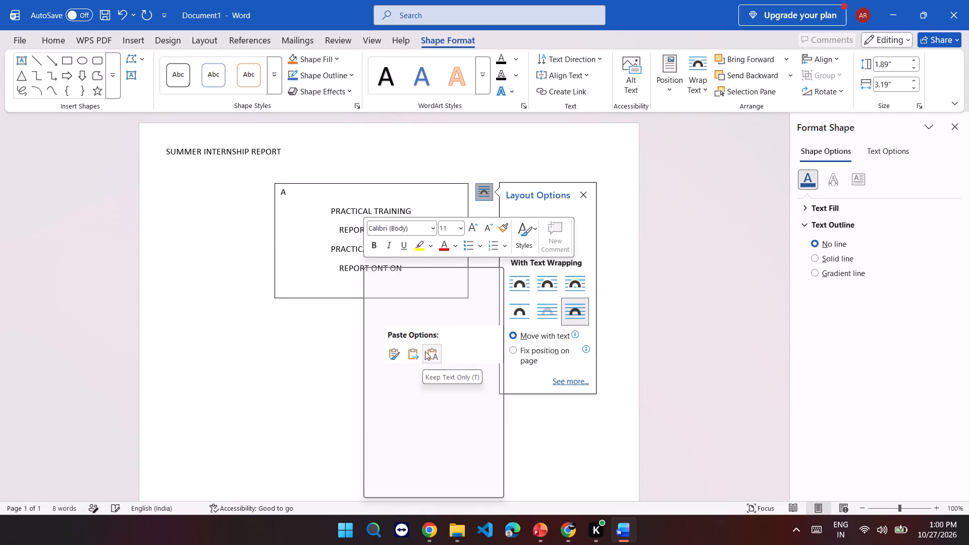
pyautogui.click(291, 198)
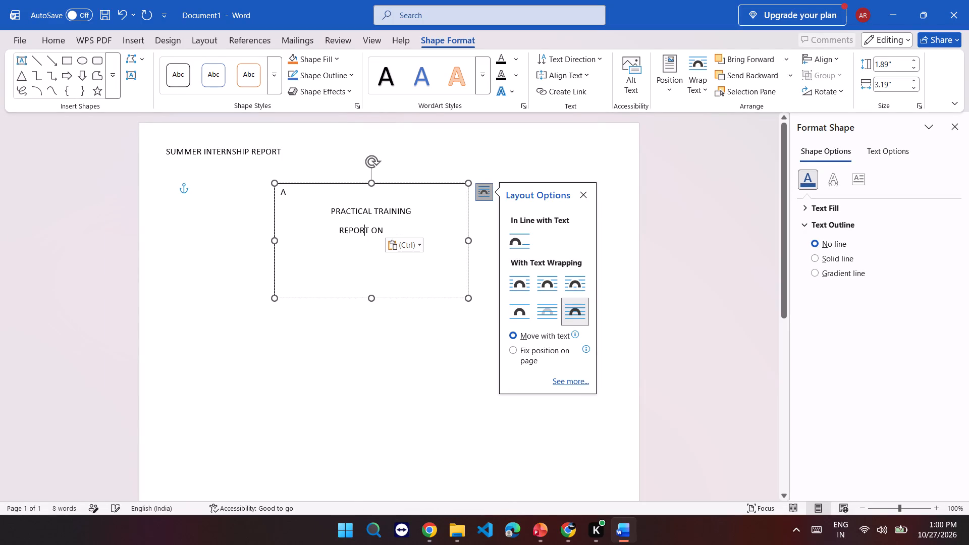
# Replace the lines in the text box with the copied text pasted as text only.
pyautogui.moveTo(381, 231); pyautogui.dragTo(273, 177)
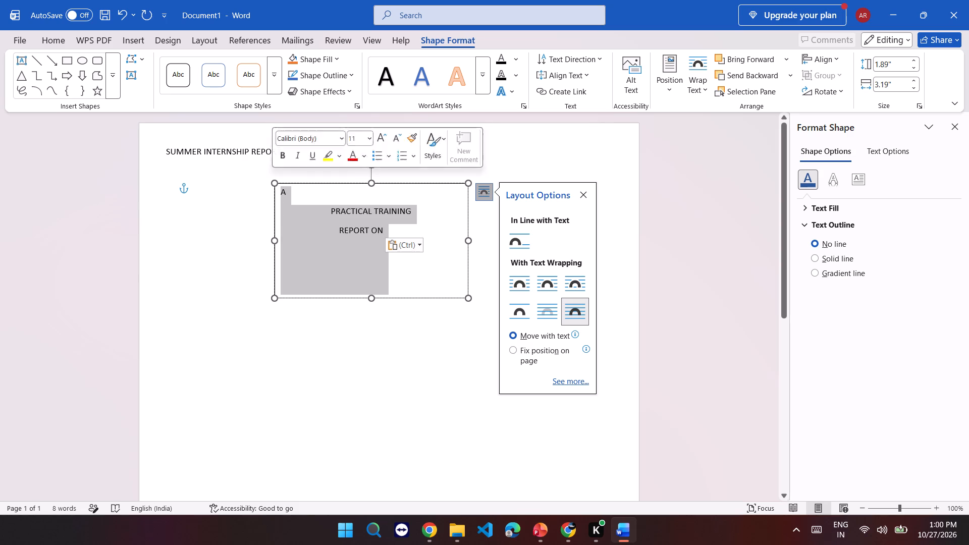
pyautogui.rightClick(346, 247)
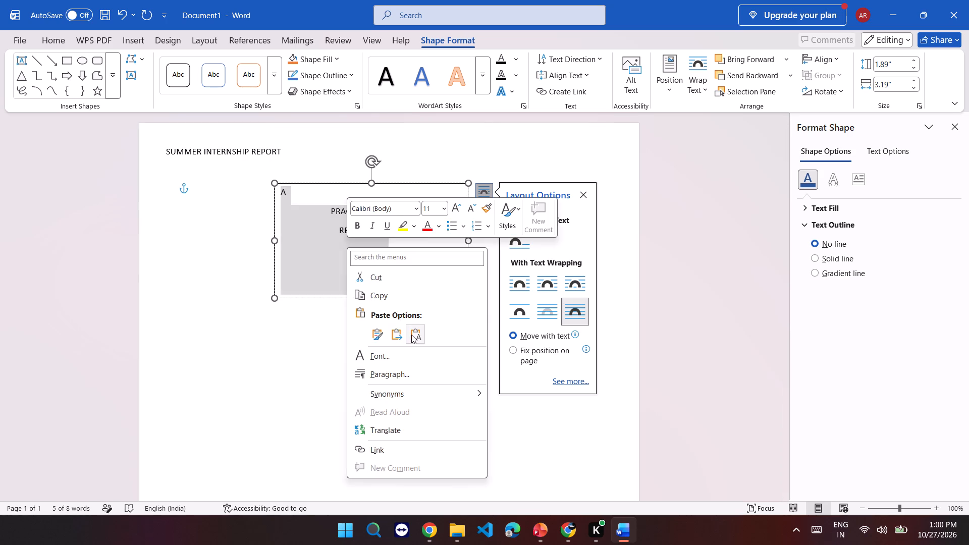
pyautogui.click(411, 335)
pyautogui.click(417, 245)
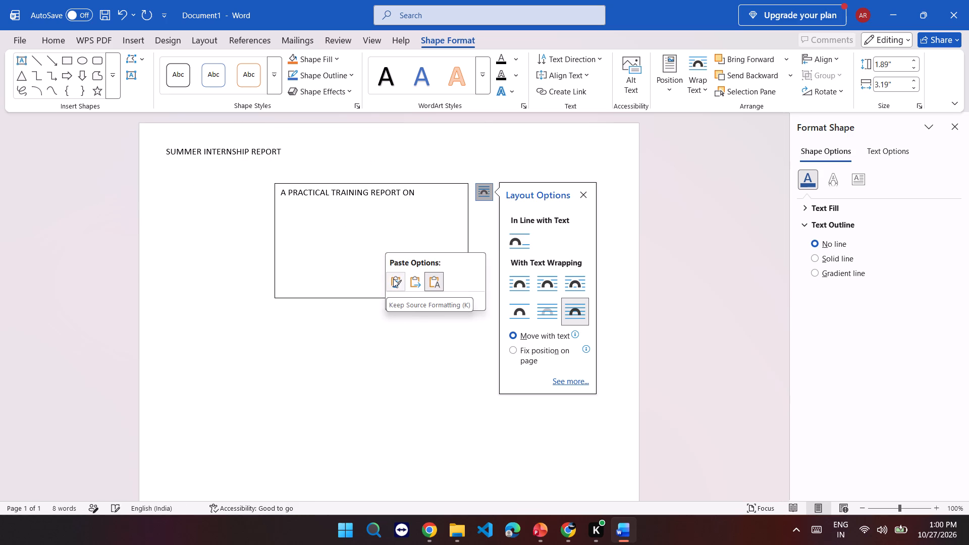
pyautogui.click(427, 399)
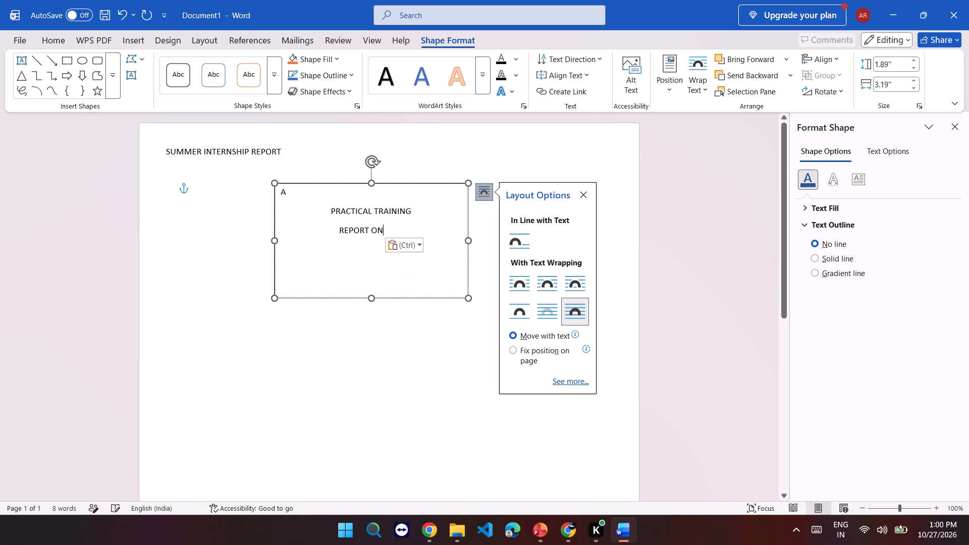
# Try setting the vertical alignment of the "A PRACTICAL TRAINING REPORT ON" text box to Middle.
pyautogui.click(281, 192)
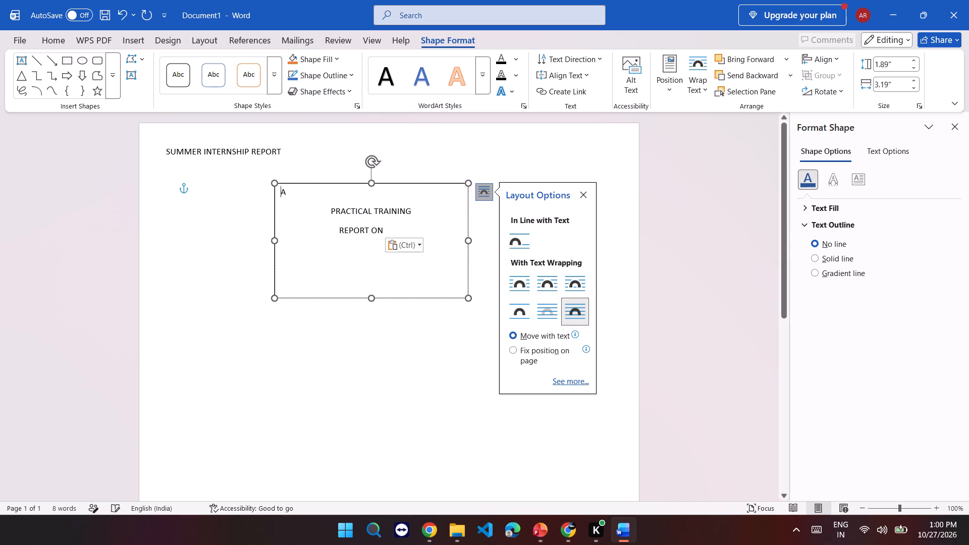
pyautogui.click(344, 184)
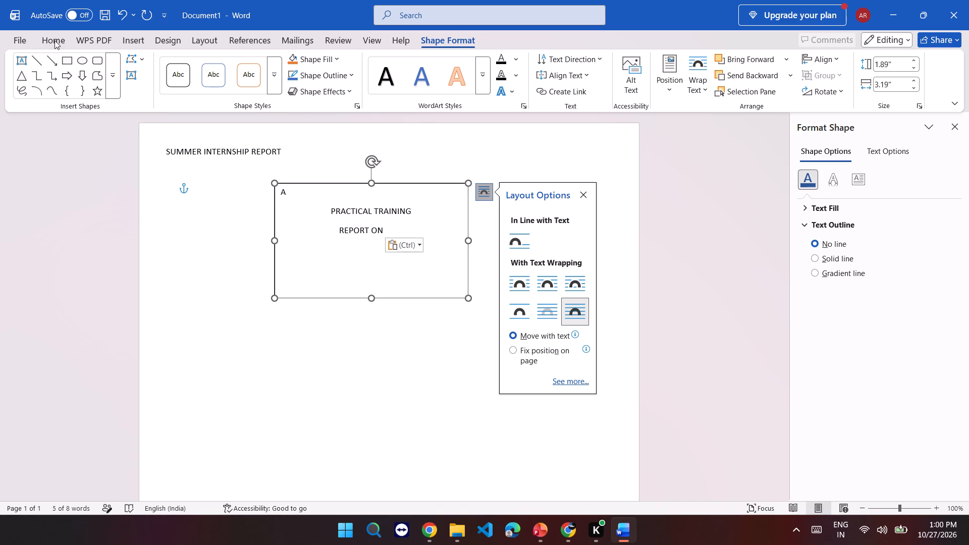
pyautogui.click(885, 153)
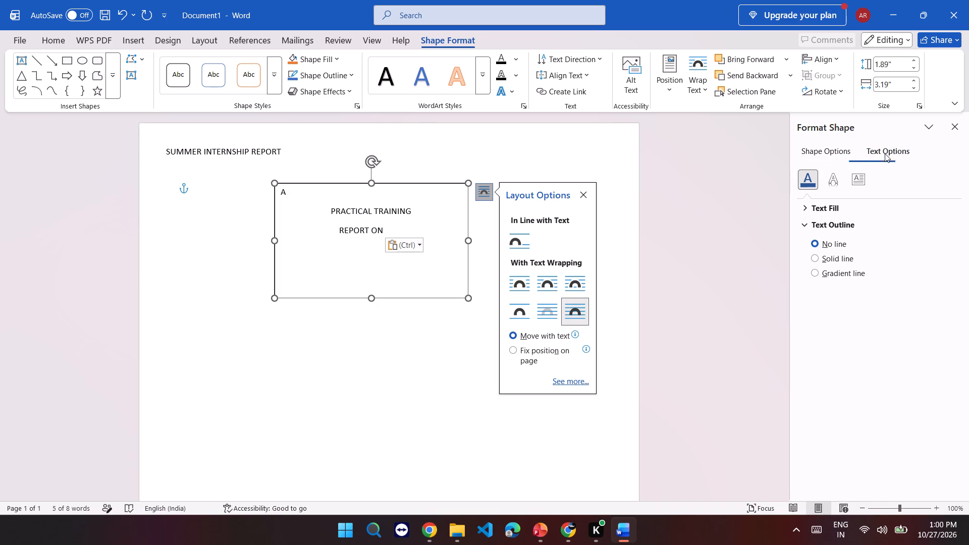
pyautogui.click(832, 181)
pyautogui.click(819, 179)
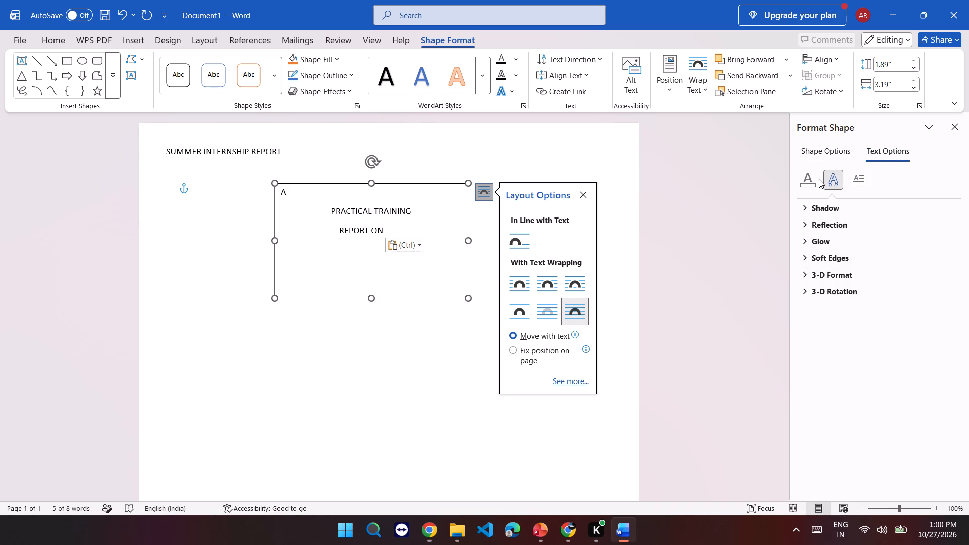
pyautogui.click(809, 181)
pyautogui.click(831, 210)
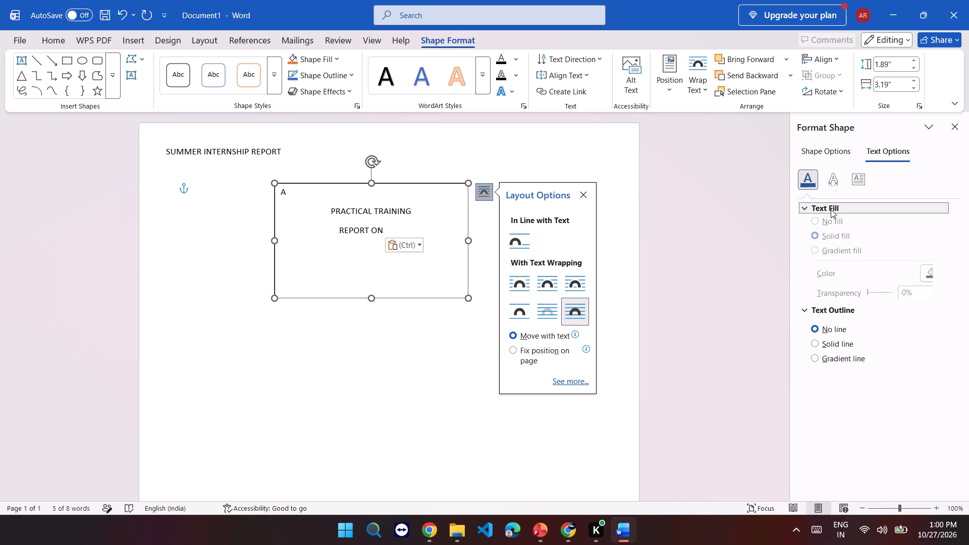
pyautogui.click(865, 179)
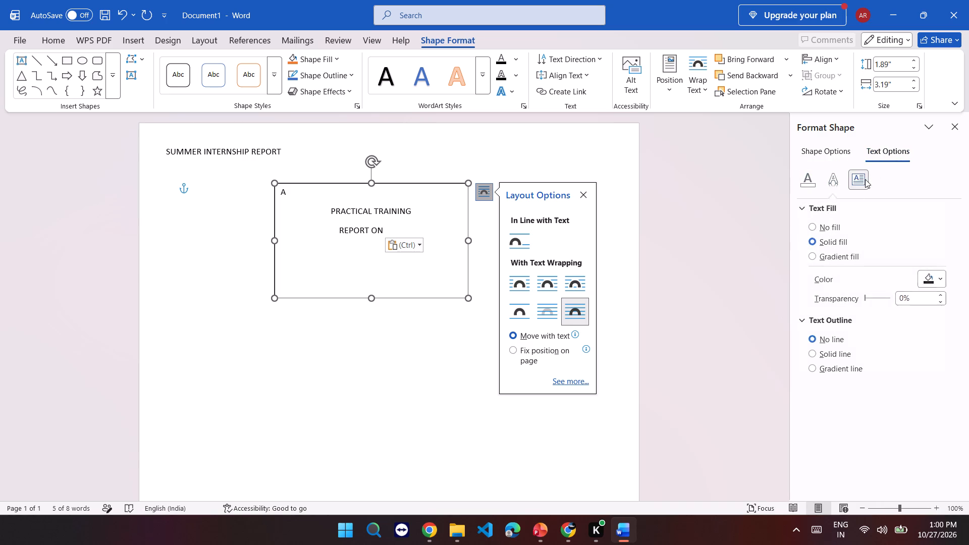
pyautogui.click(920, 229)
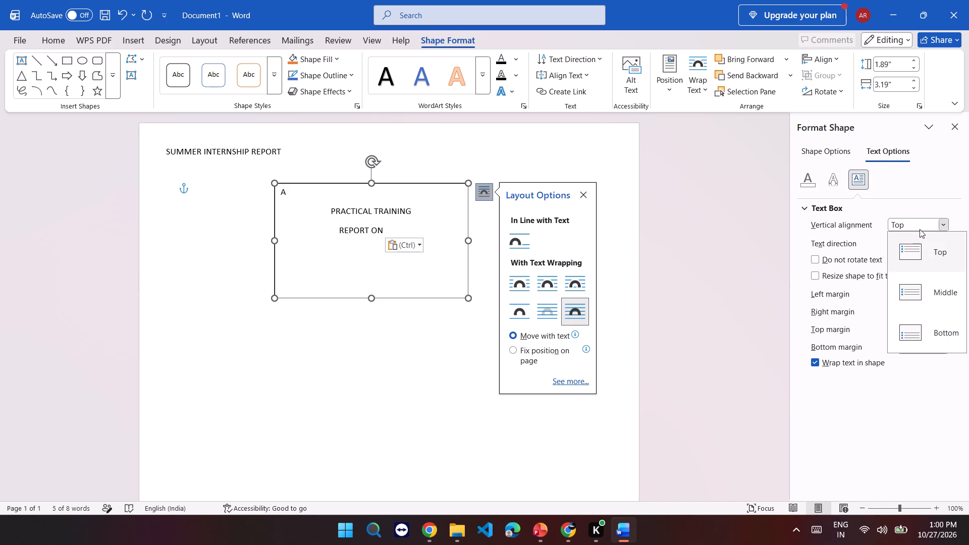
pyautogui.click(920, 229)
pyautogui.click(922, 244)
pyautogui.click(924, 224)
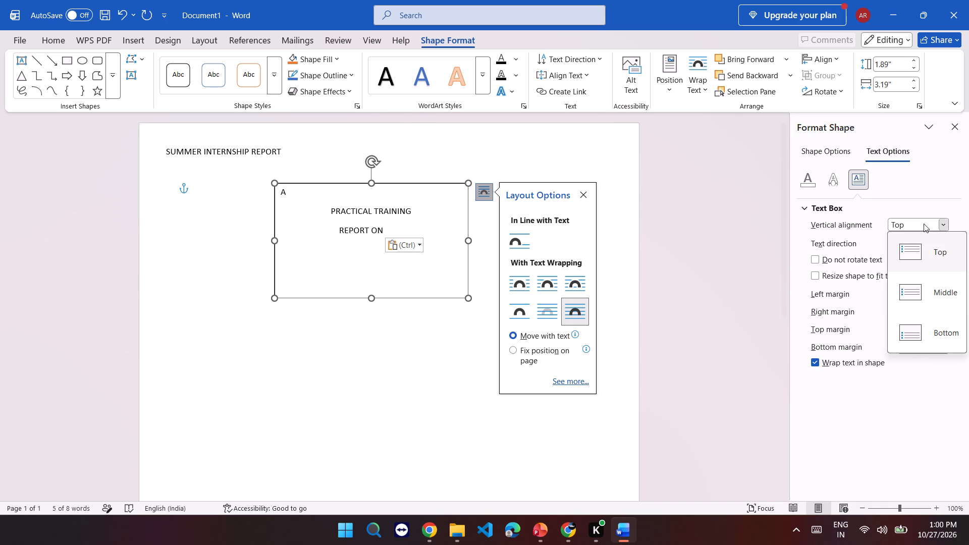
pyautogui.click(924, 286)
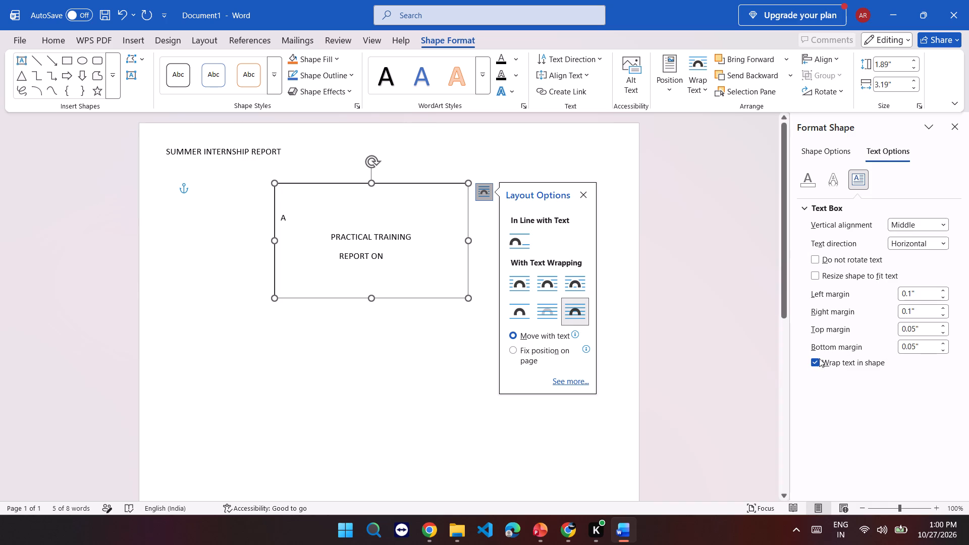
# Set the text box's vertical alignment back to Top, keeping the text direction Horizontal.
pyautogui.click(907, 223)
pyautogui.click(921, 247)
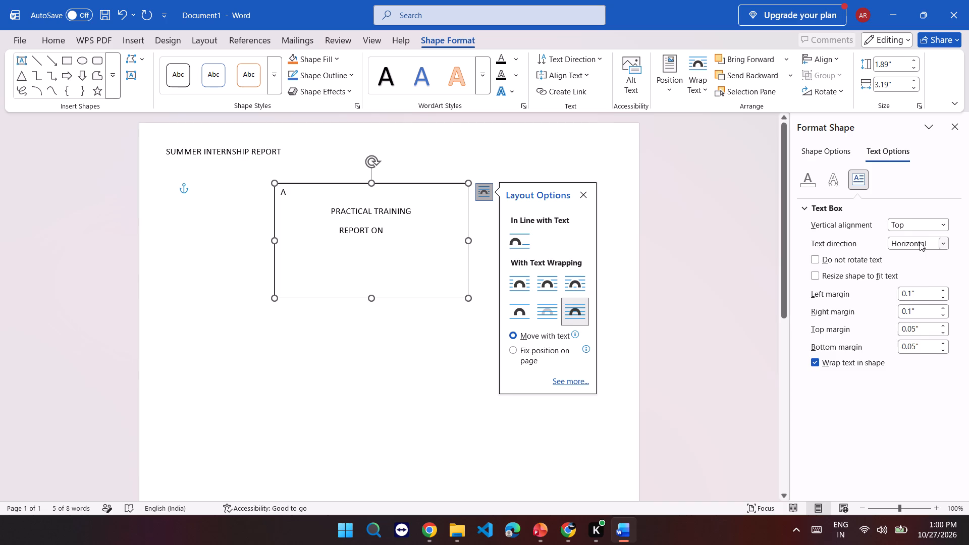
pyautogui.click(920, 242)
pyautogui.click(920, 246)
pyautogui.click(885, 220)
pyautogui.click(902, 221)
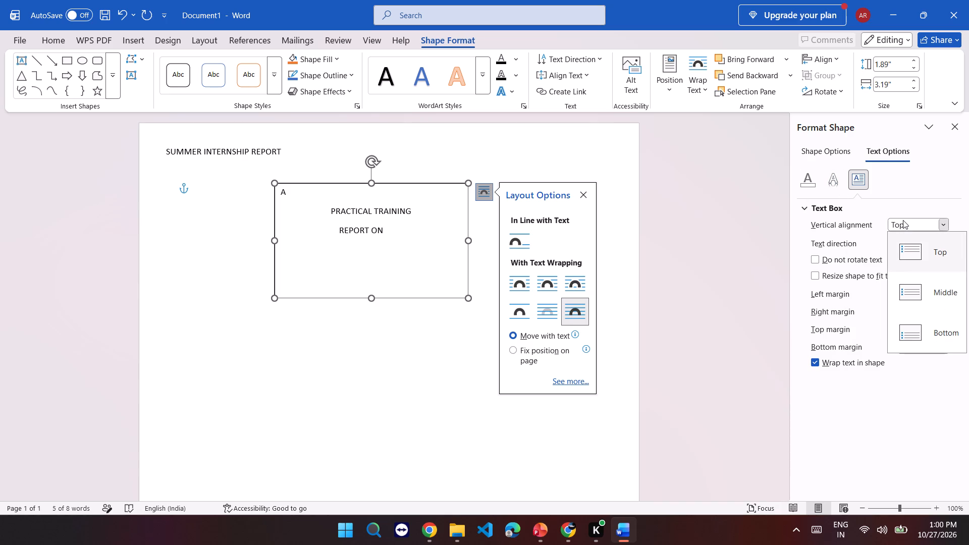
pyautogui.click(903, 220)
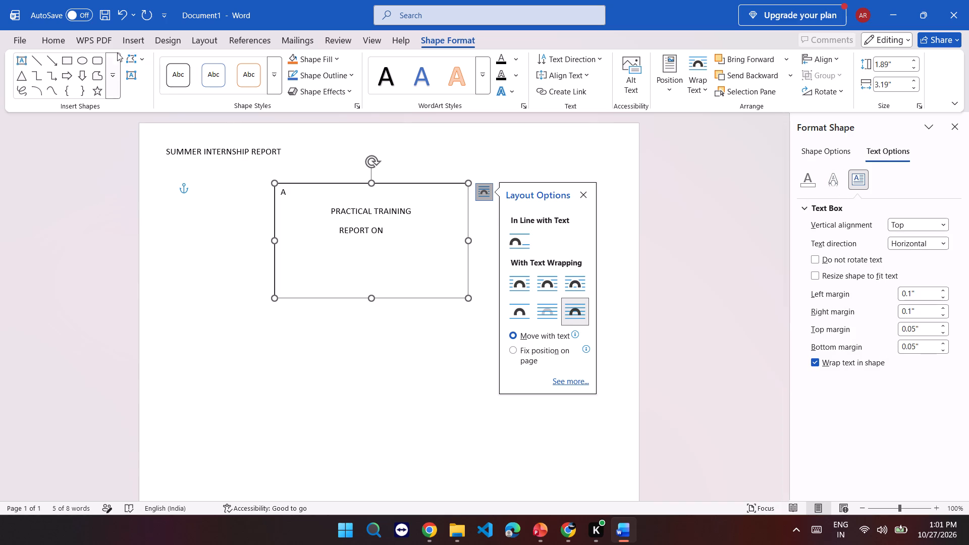
# Center all the lines in the "A PRACTICAL TRAINING REPORT ON" text box horizontally.
pyautogui.click(64, 38)
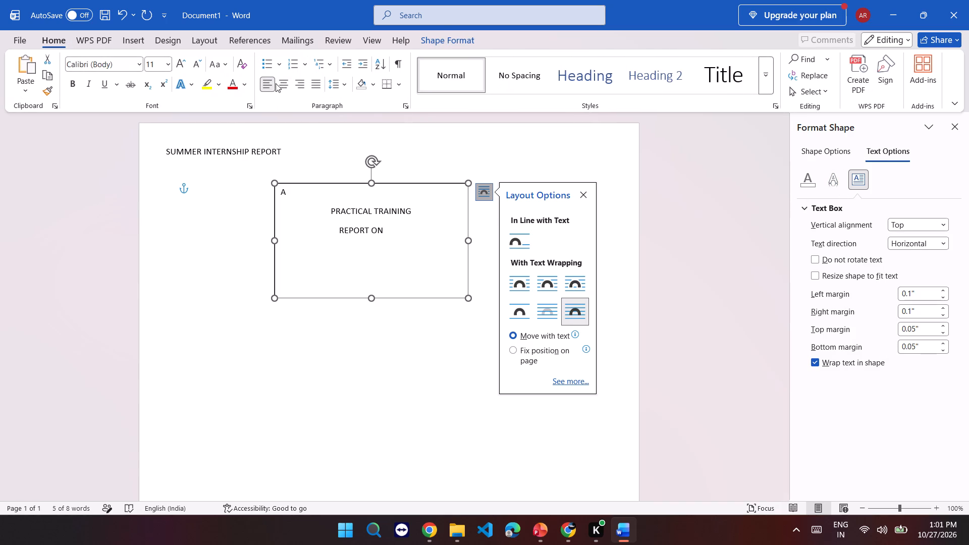
pyautogui.click(276, 83)
pyautogui.click(284, 83)
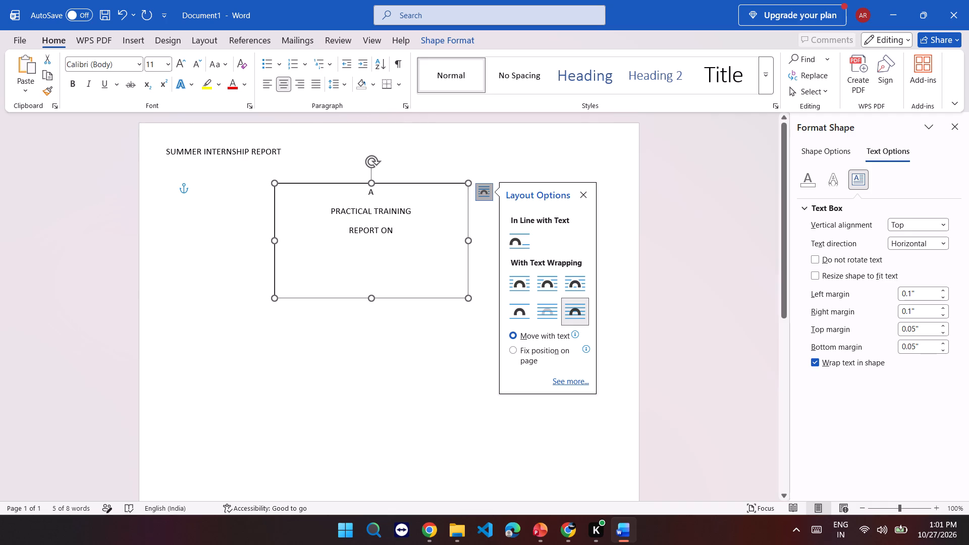
# Shrink the text box closely around its three lines and move it back toward the page's horizontal center.
pyautogui.moveTo(370, 298); pyautogui.dragTo(374, 248)
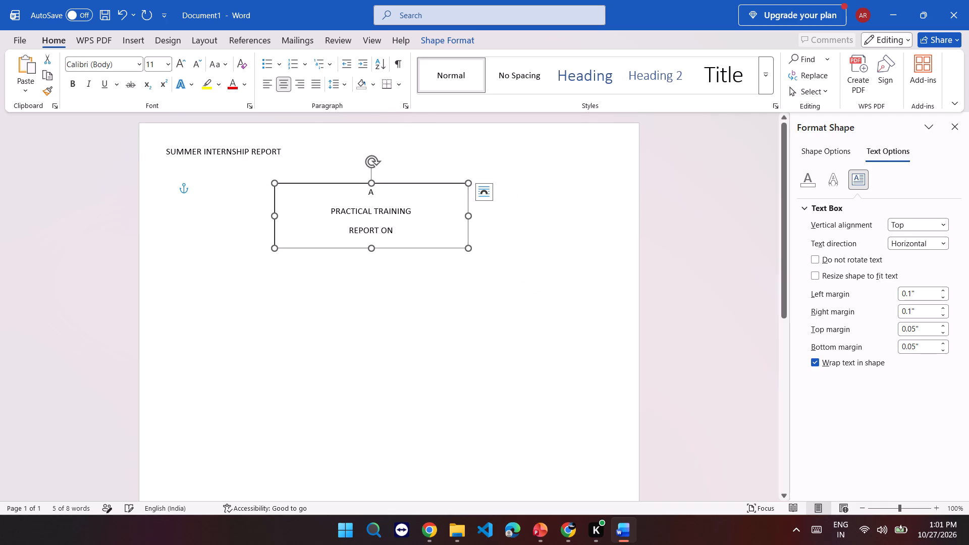
pyautogui.moveTo(276, 215); pyautogui.dragTo(314, 214)
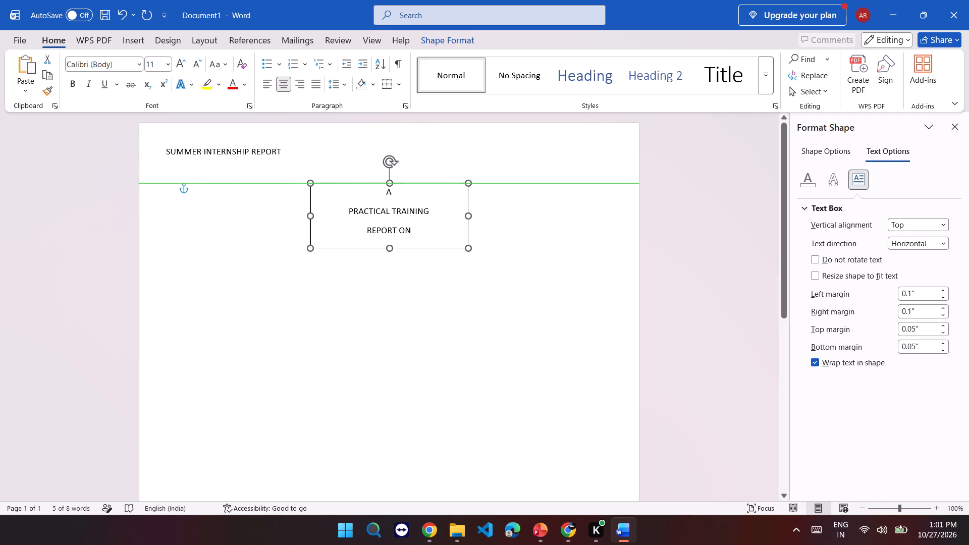
pyautogui.moveTo(314, 214); pyautogui.dragTo(327, 213)
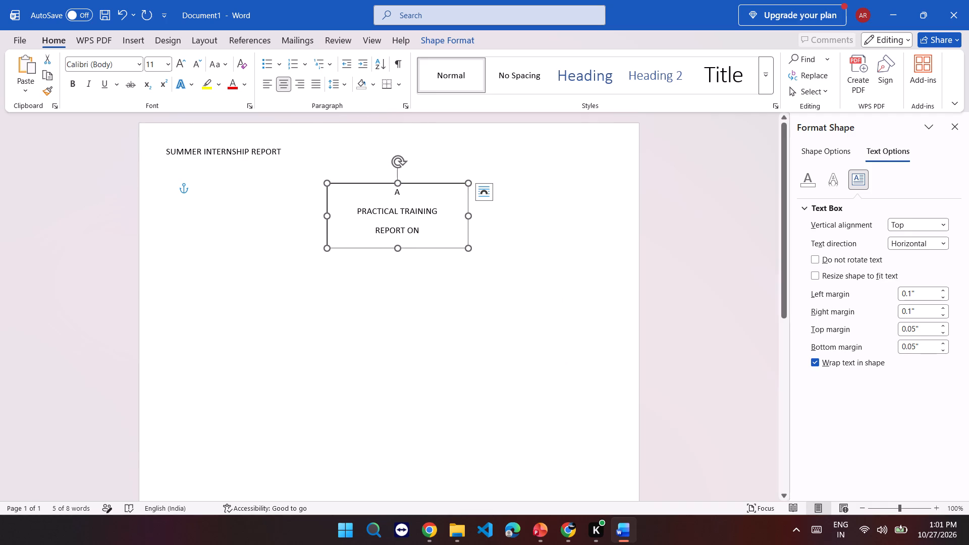
pyautogui.moveTo(359, 181); pyautogui.dragTo(338, 179)
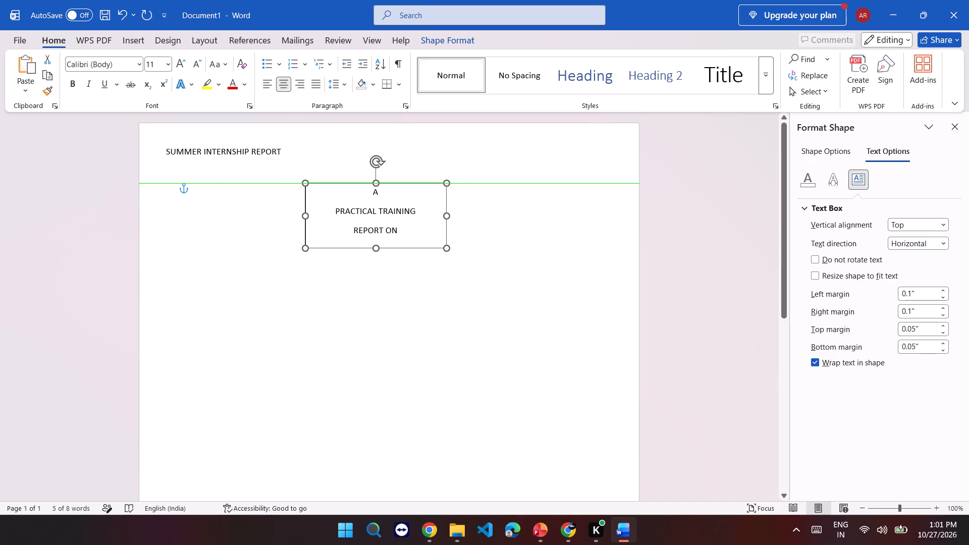
pyautogui.moveTo(338, 179); pyautogui.dragTo(339, 179)
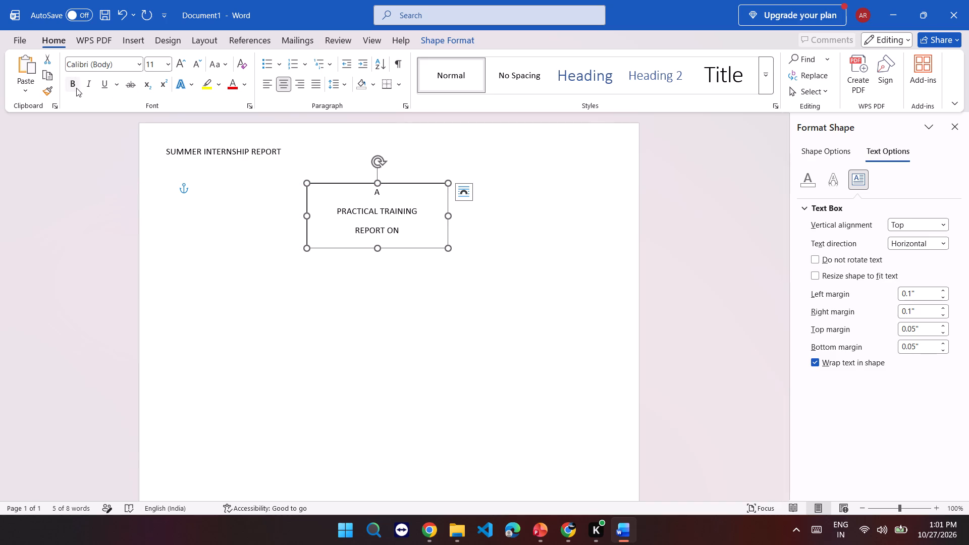
# Make the text box's lines bold at font size 14 and shift the box slightly toward the page's left margin.
pyautogui.click(76, 86)
pyautogui.moveTo(347, 181); pyautogui.dragTo(333, 177)
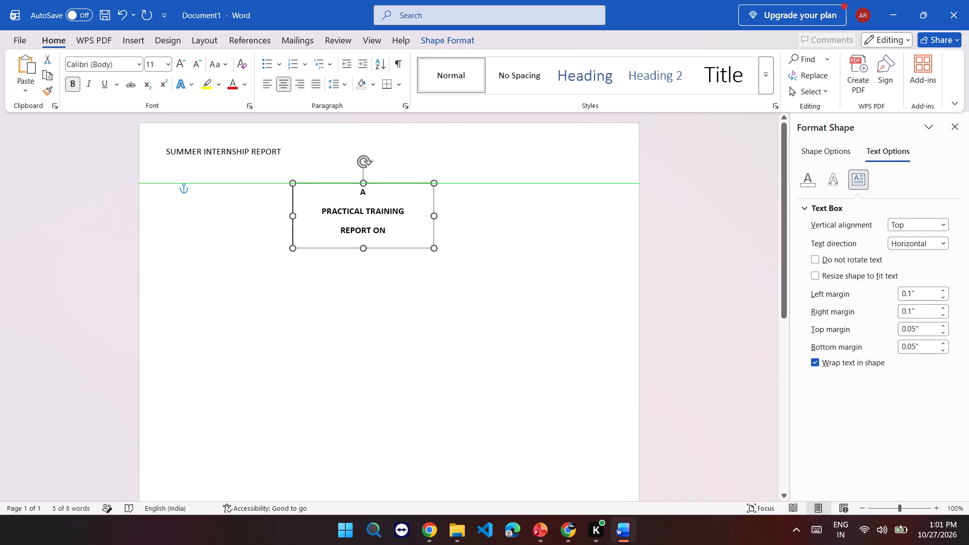
pyautogui.moveTo(333, 177); pyautogui.dragTo(340, 175)
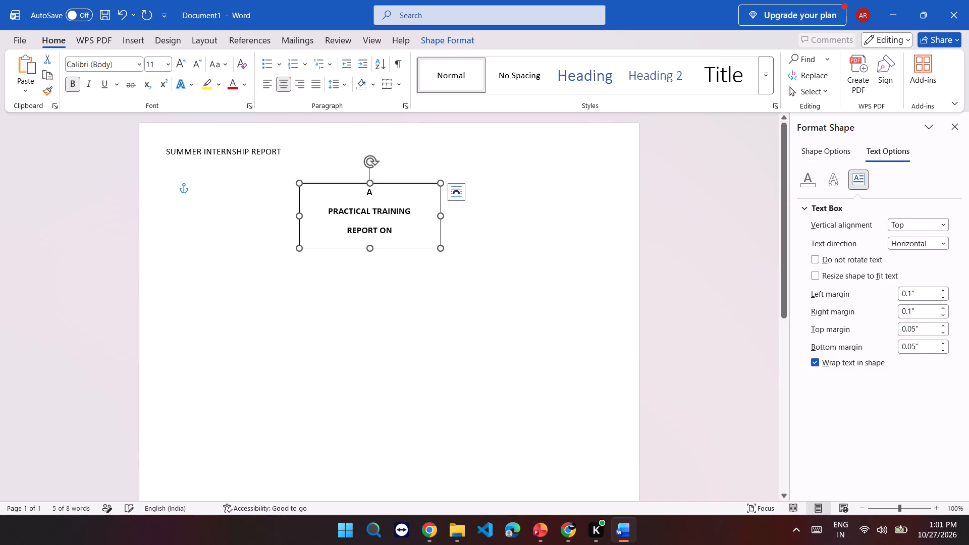
pyautogui.click(166, 65)
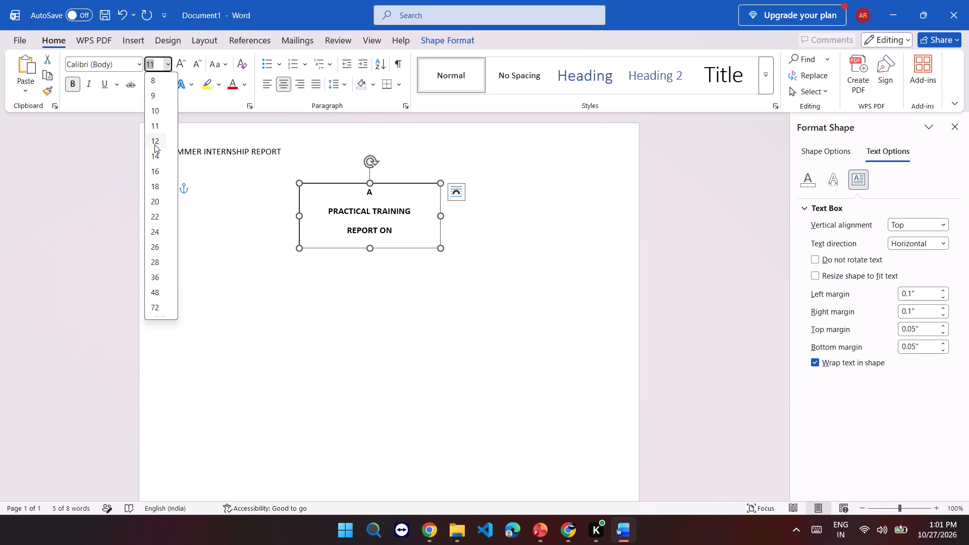
pyautogui.click(160, 150)
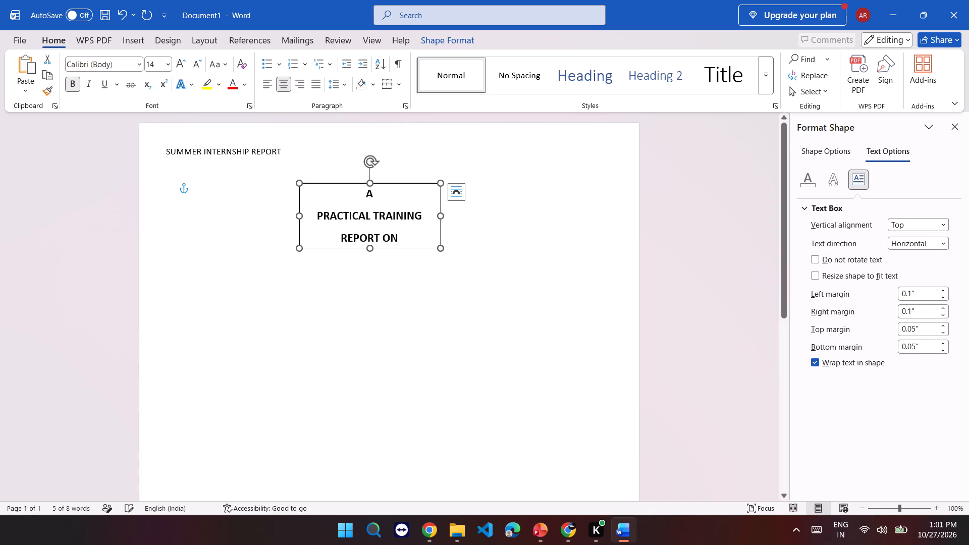
# Extend the text box's bottom edge slightly to leave room below "REPORT ON".
pyautogui.click(22, 43)
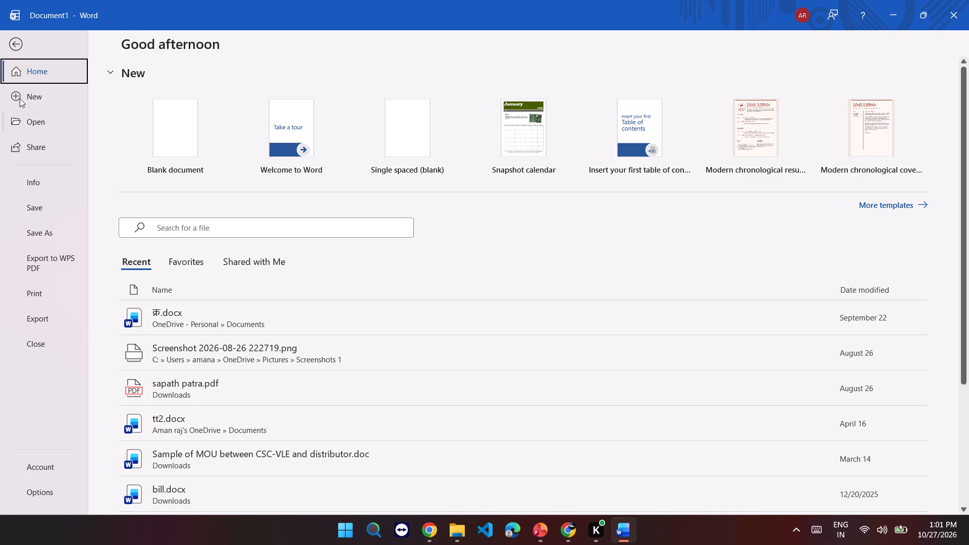
pyautogui.click(16, 40)
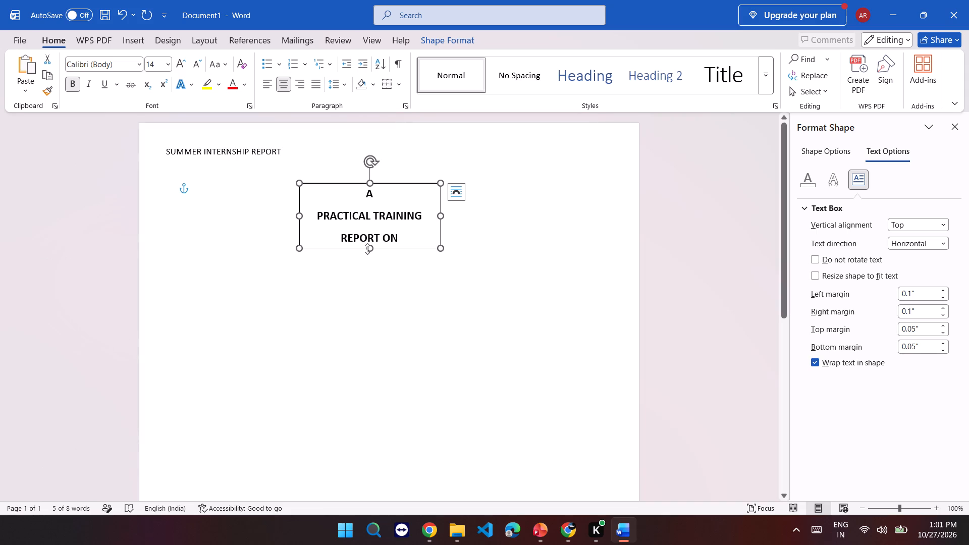
pyautogui.moveTo(368, 248); pyautogui.dragTo(369, 260)
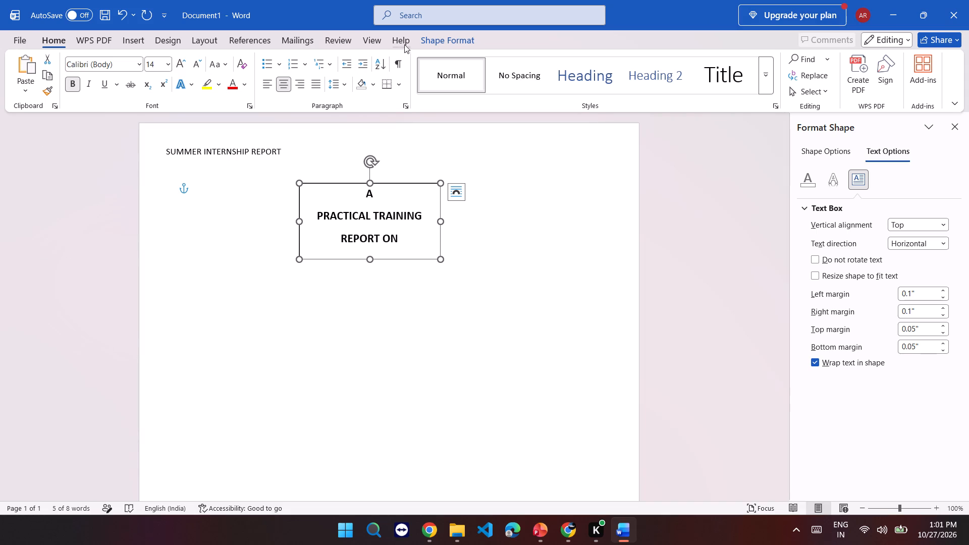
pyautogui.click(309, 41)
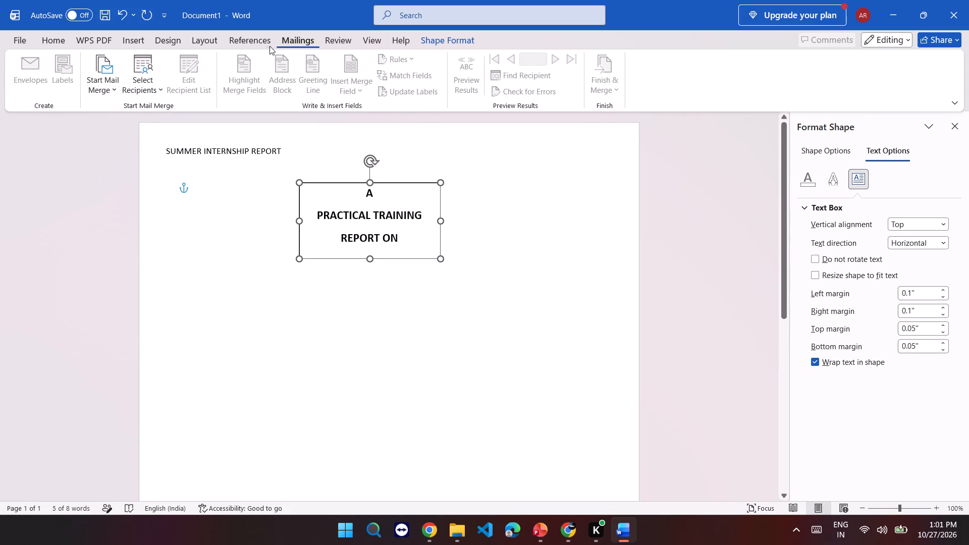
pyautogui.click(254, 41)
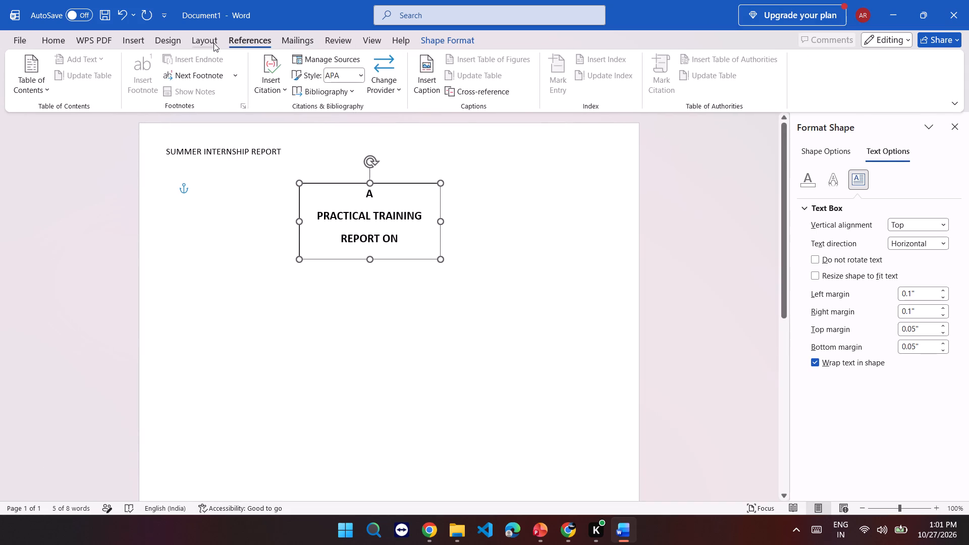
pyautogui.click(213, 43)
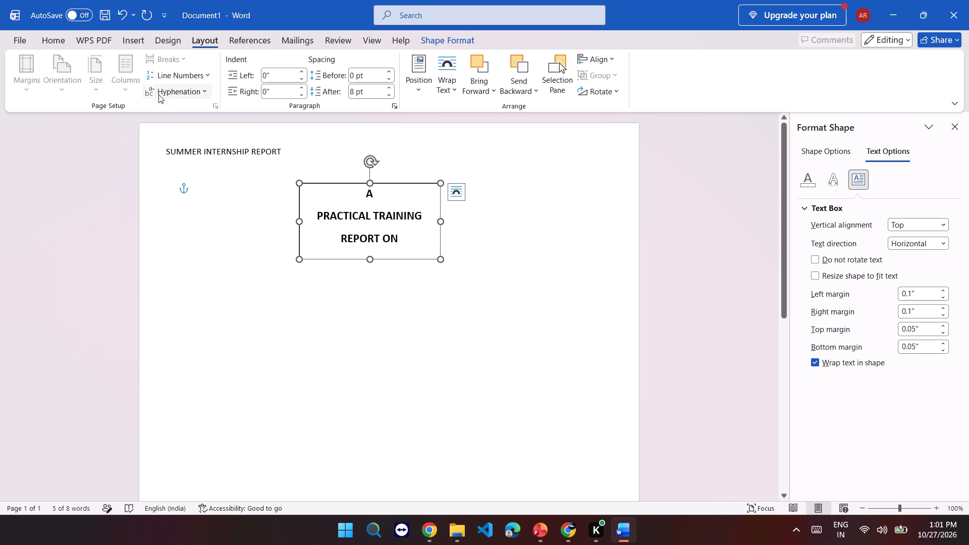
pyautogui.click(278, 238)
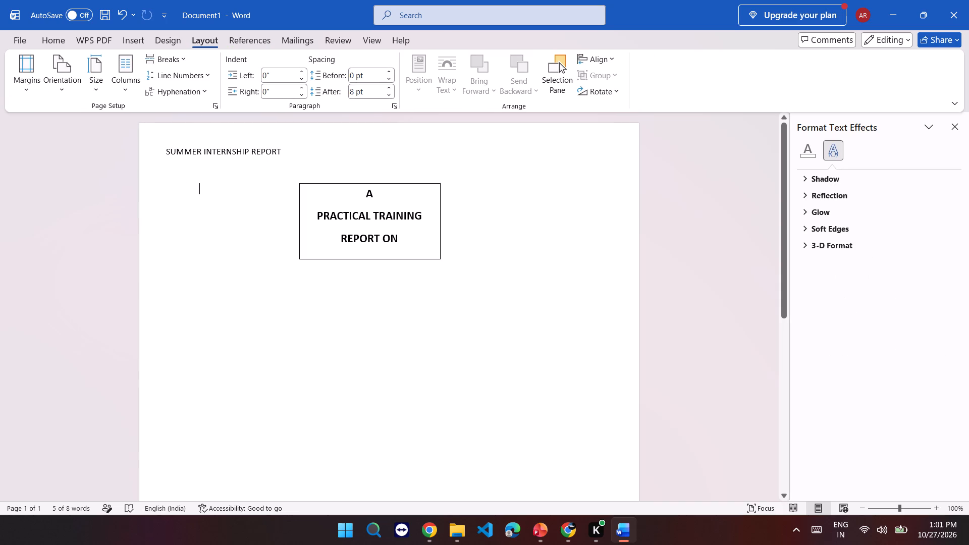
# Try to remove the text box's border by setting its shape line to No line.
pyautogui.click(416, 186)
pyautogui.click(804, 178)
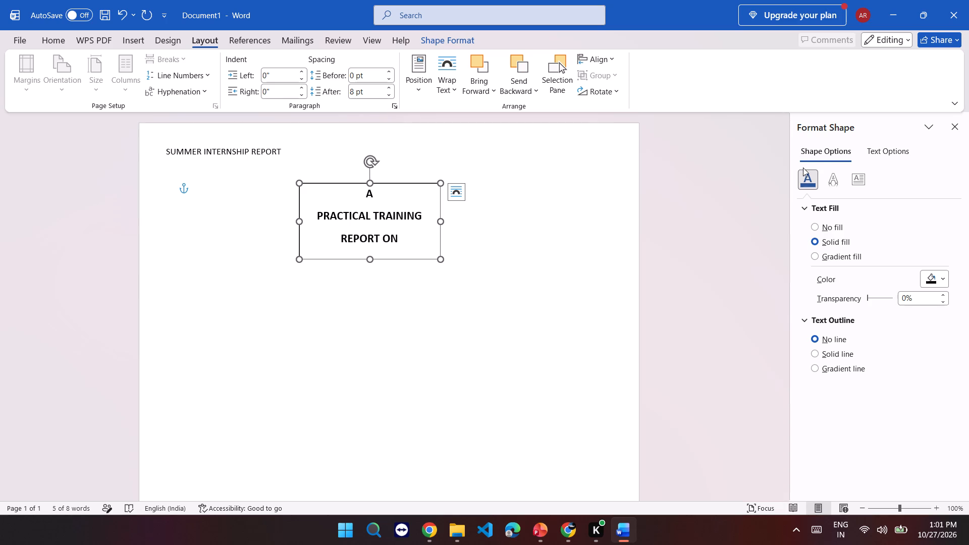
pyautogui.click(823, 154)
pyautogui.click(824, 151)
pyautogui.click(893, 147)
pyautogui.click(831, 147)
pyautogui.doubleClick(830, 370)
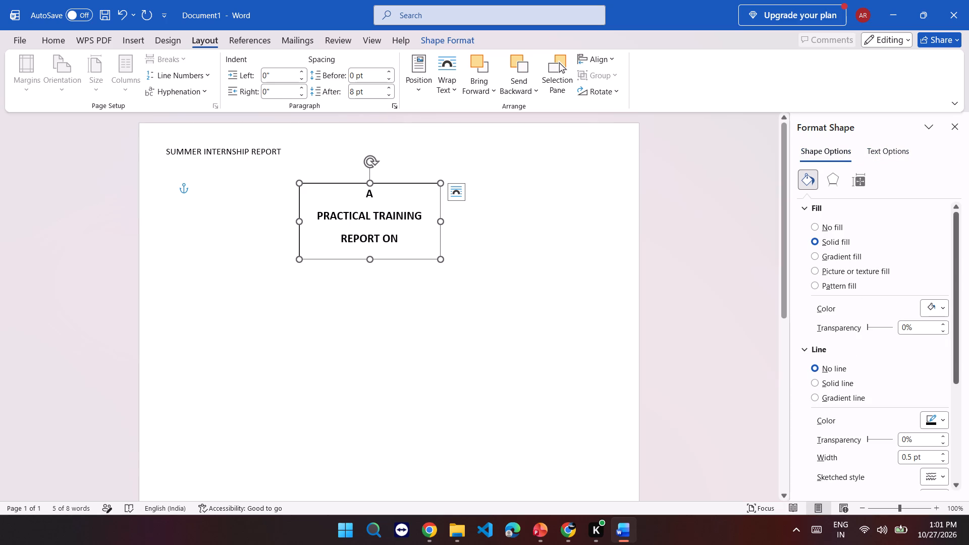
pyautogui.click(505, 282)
# Set the shape line of the "A PRACTICAL TRAINING REPORT ON" text box to No line and deselect the box.
pyautogui.click(420, 182)
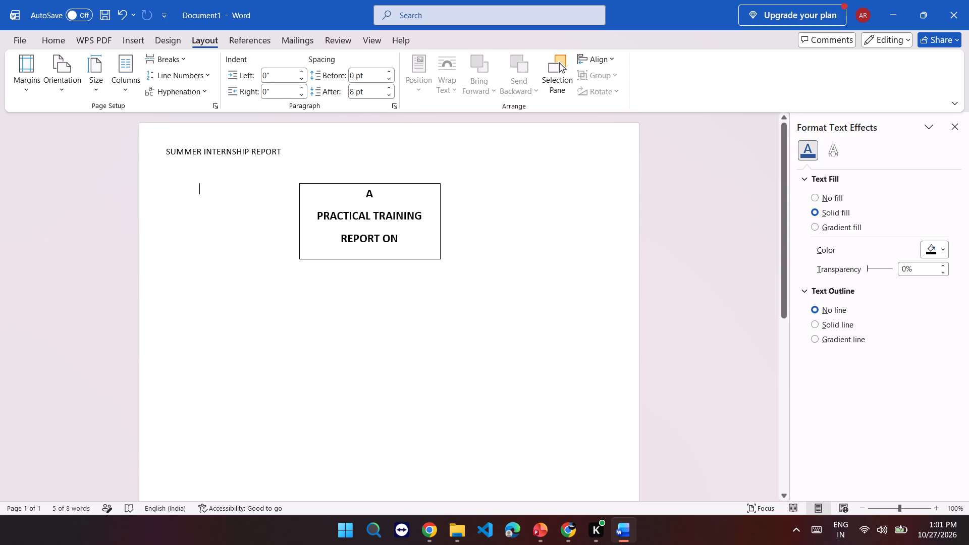
pyautogui.click(421, 183)
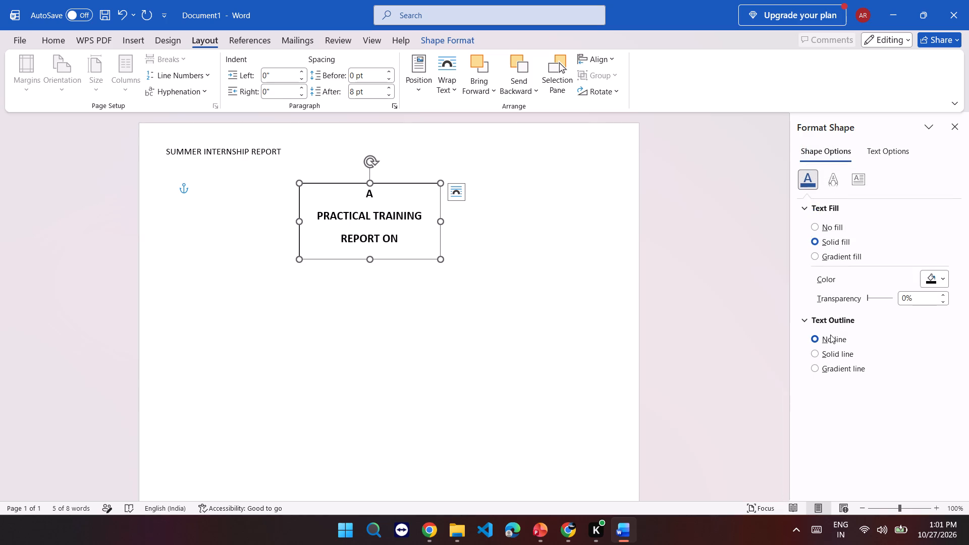
pyautogui.click(826, 348)
pyautogui.click(827, 339)
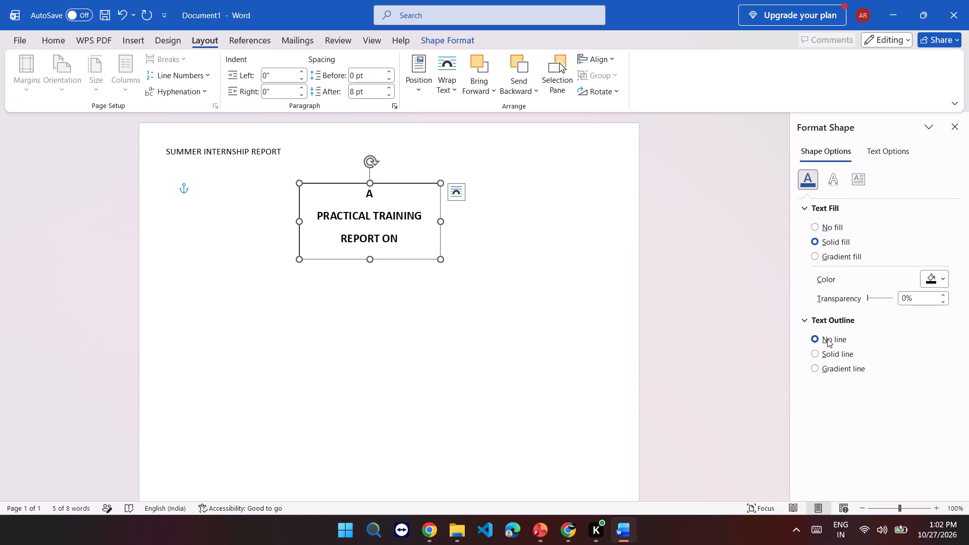
pyautogui.tripleClick(827, 339)
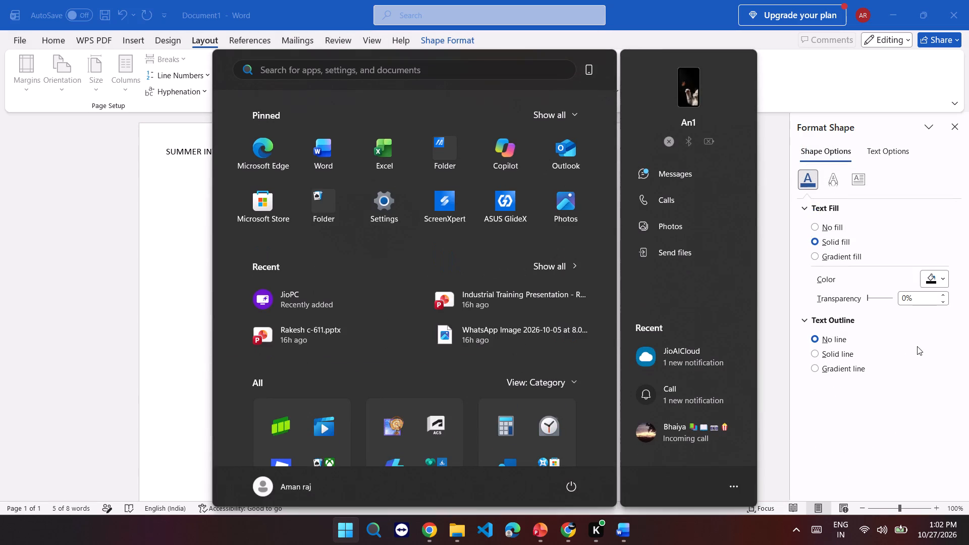
pyautogui.click(916, 346)
pyautogui.click(840, 153)
pyautogui.click(875, 151)
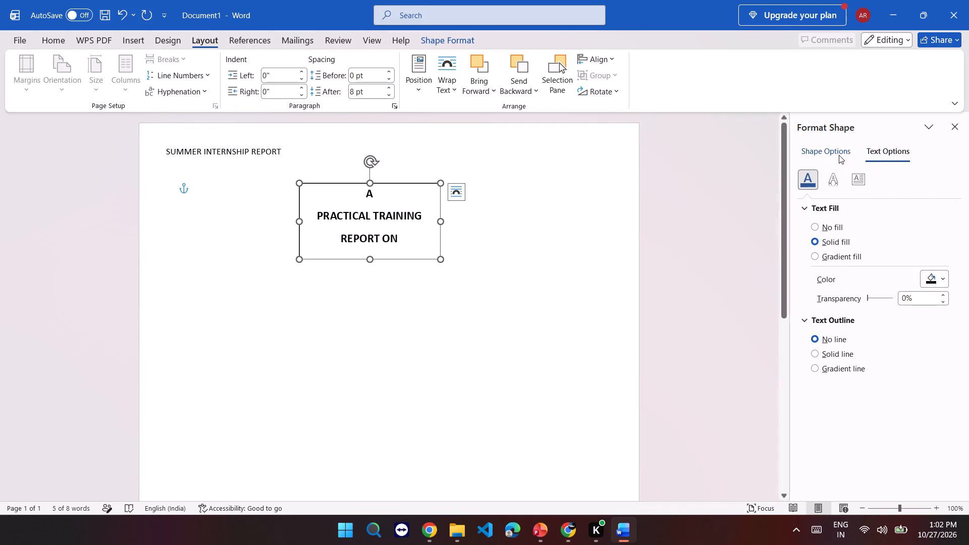
pyautogui.click(839, 154)
pyautogui.click(834, 157)
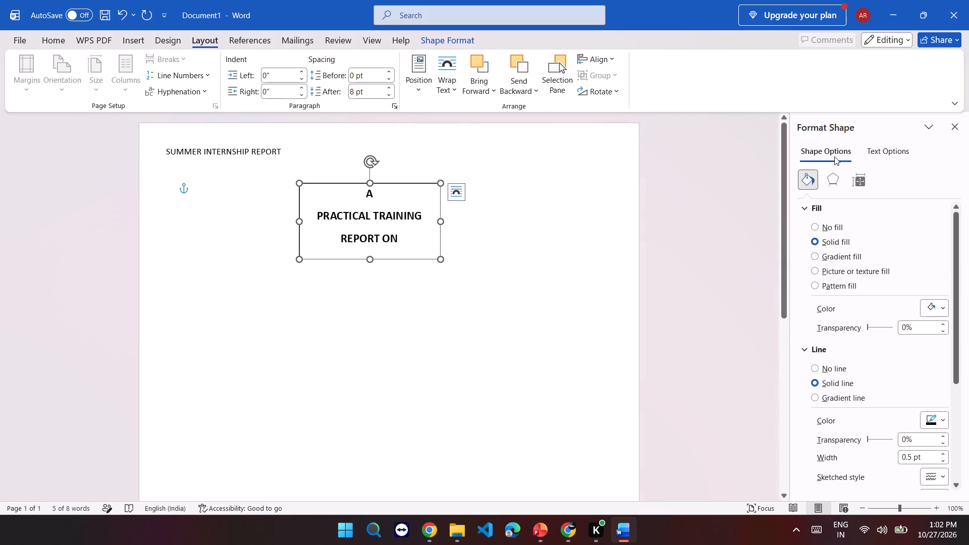
pyautogui.click(819, 369)
pyautogui.click(708, 327)
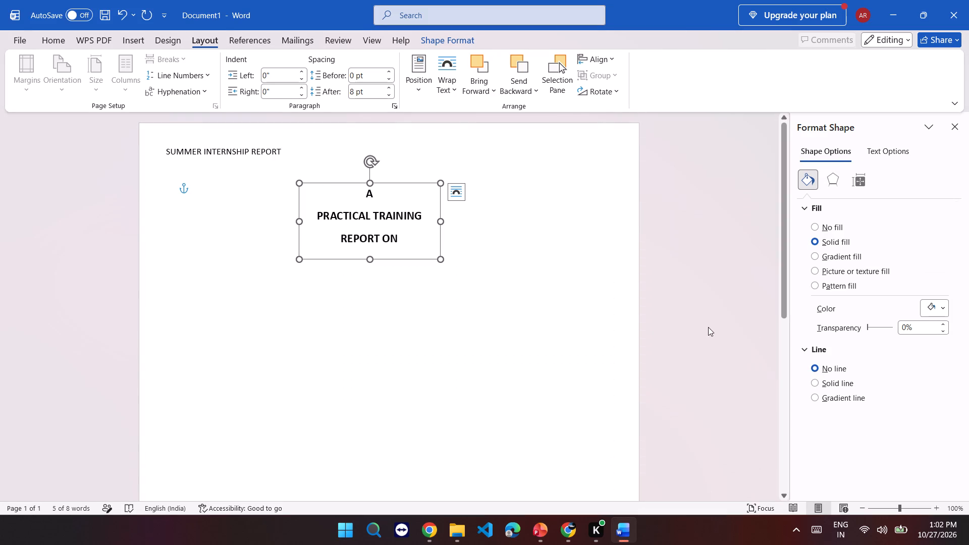
pyautogui.click(707, 321)
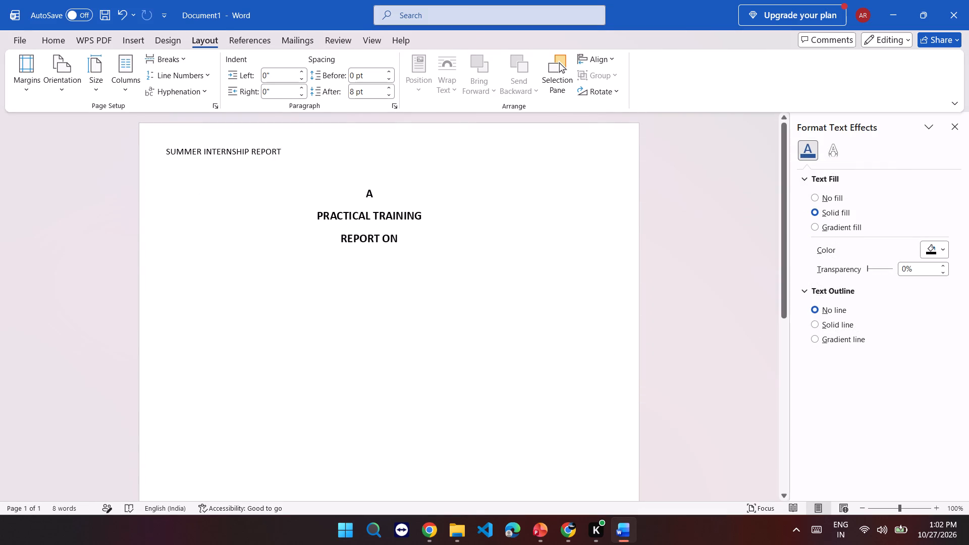
# Choose a preset paper size for the document and check the page down to its bottom edge.
pyautogui.click(32, 73)
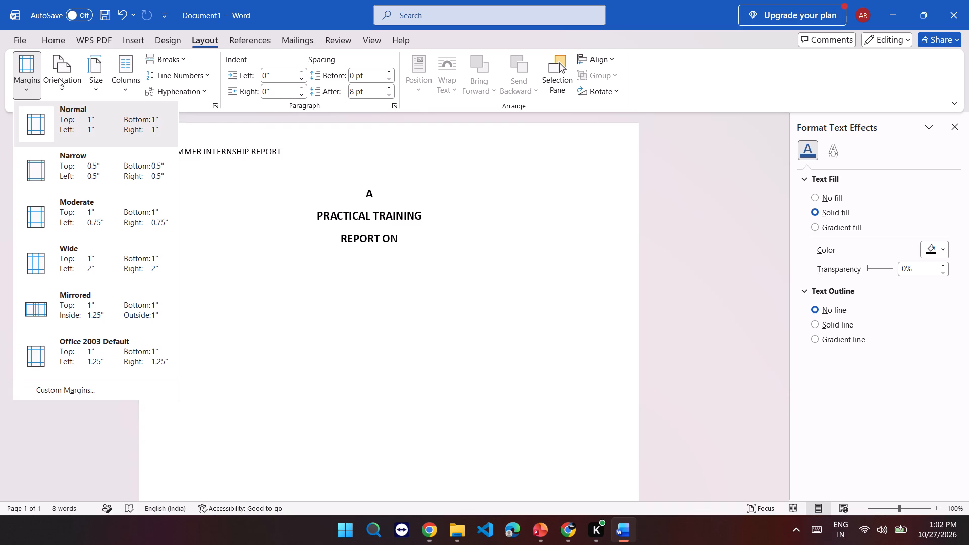
pyautogui.click(59, 78)
pyautogui.click(92, 82)
pyautogui.click(93, 84)
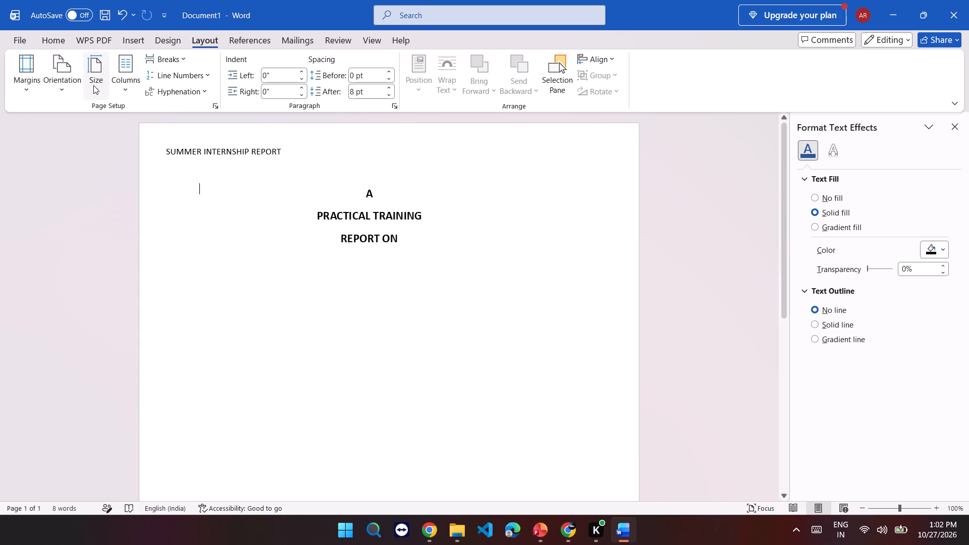
pyautogui.click(94, 85)
pyautogui.click(147, 291)
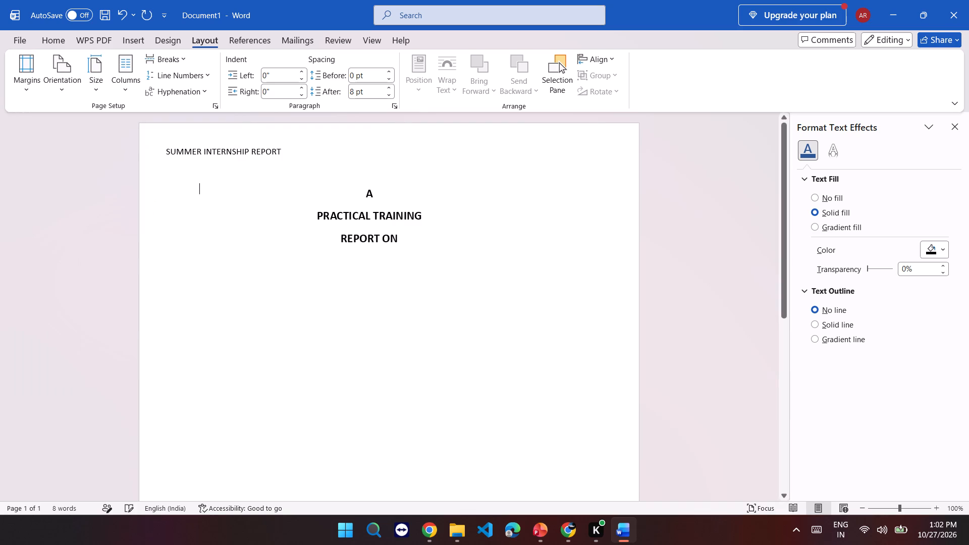
pyautogui.scroll(-16, 668, 237)
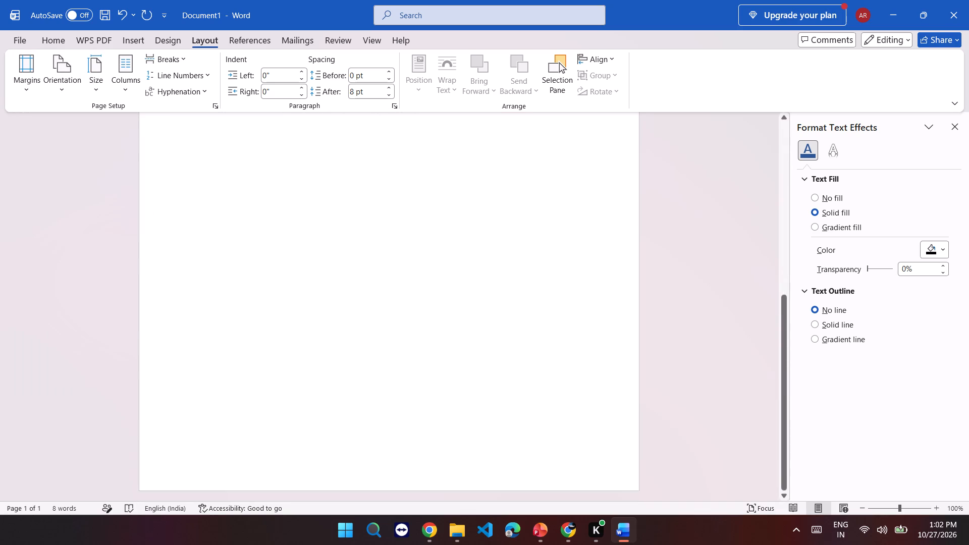
# Set the font size of the whole "A PRACTICAL TRAINING REPORT ON" text box to 20.
pyautogui.scroll(12, 670, 239)
pyautogui.keyDown('ctrl'); pyautogui.scroll(-6, 668, 239); pyautogui.keyUp('ctrl')
pyautogui.keyDown('ctrl'); pyautogui.scroll(4, 652, 246); pyautogui.keyUp('ctrl')
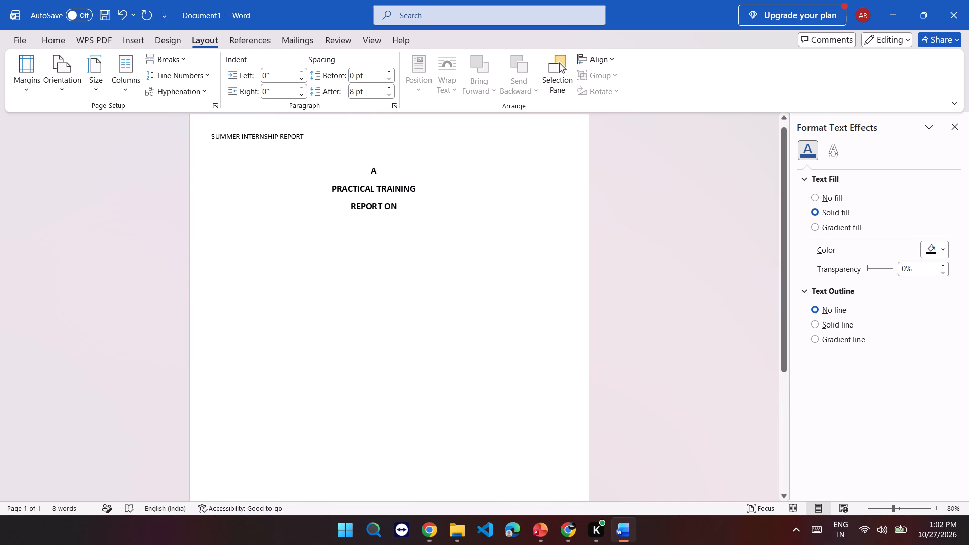
pyautogui.click(384, 185)
pyautogui.click(391, 161)
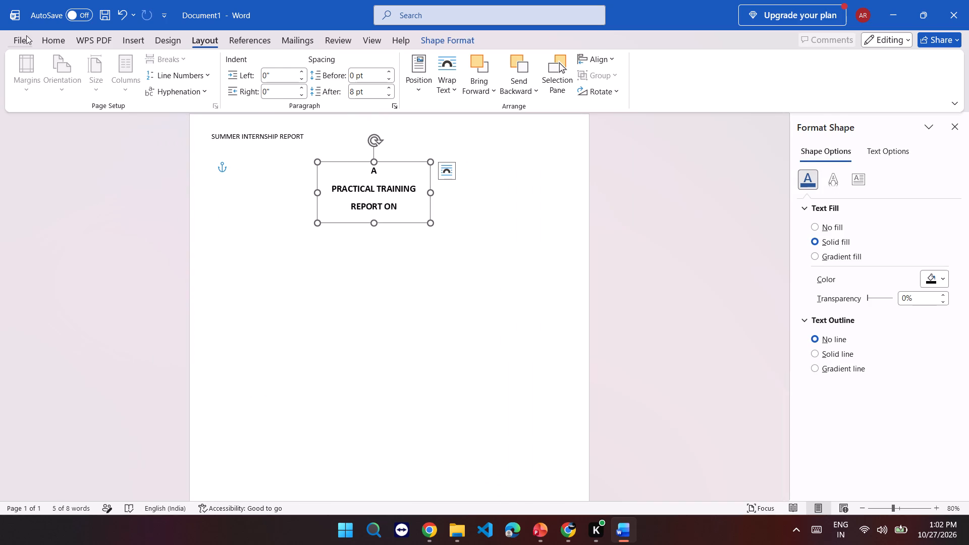
pyautogui.click(26, 35)
pyautogui.click(10, 40)
pyautogui.click(52, 34)
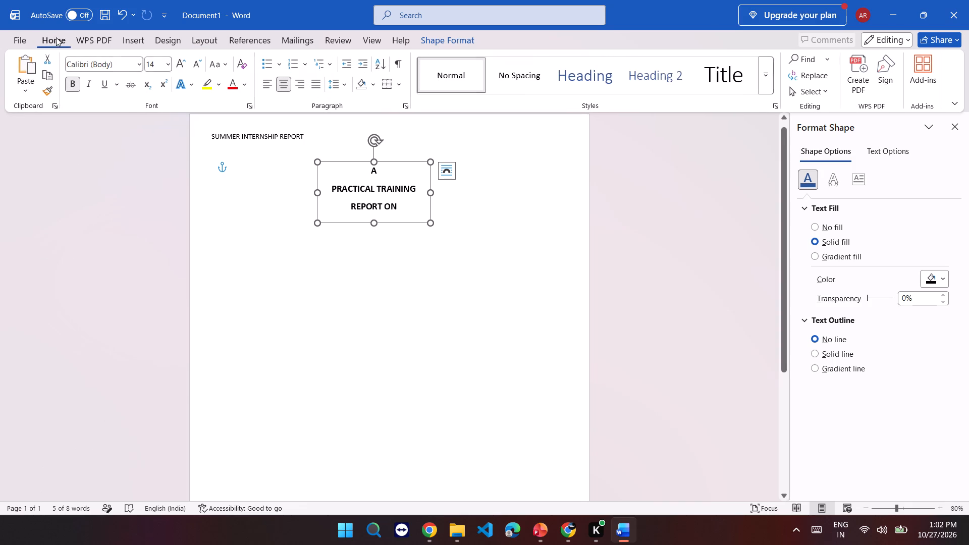
pyautogui.click(166, 65)
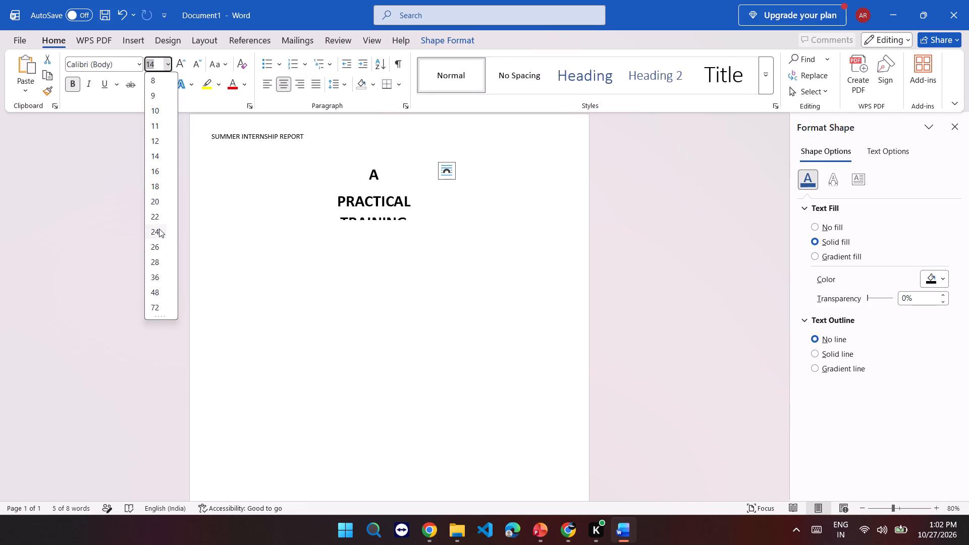
pyautogui.click(158, 202)
# Enlarge the text box downward and sideways so "PRACTICAL TRAINING" fits on one line and "REPORT ON" has room below.
pyautogui.moveTo(373, 224); pyautogui.dragTo(373, 244)
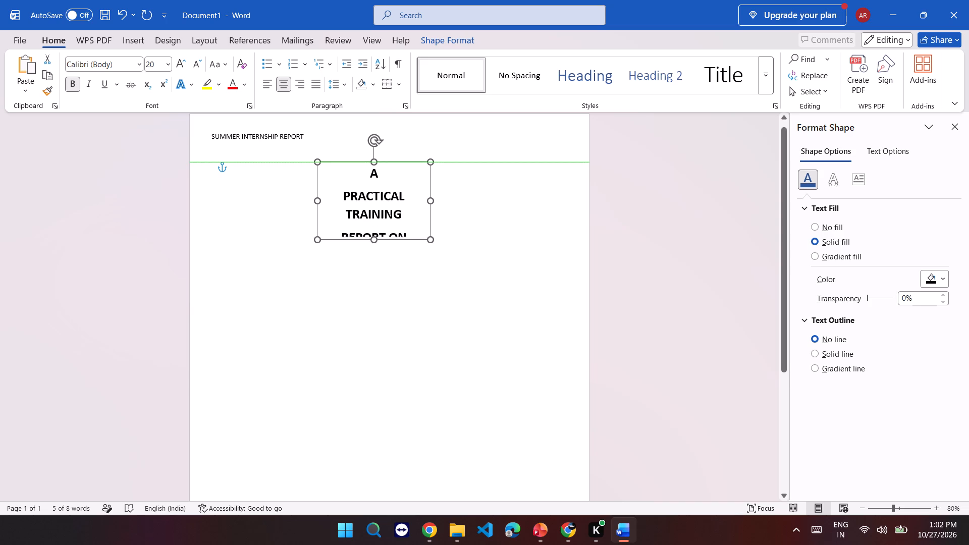
pyautogui.moveTo(373, 244); pyautogui.dragTo(373, 246)
pyautogui.moveTo(373, 246); pyautogui.dragTo(373, 267)
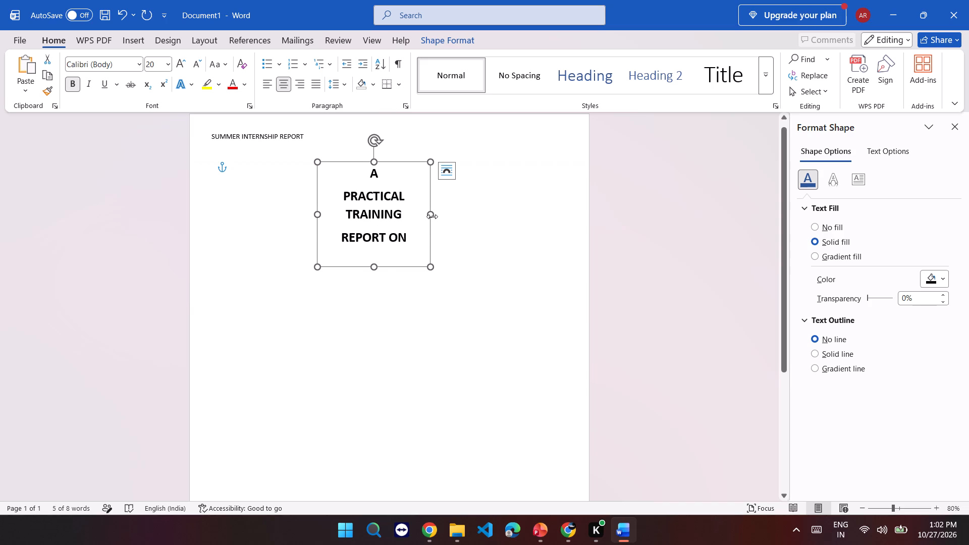
pyautogui.moveTo(433, 216); pyautogui.dragTo(478, 211)
# Reposition the enlarged text box near the page's horizontal centre, just below the "SUMMER INTERNSHIP REPORT" line, and deselect it.
pyautogui.moveTo(420, 161); pyautogui.dragTo(417, 156)
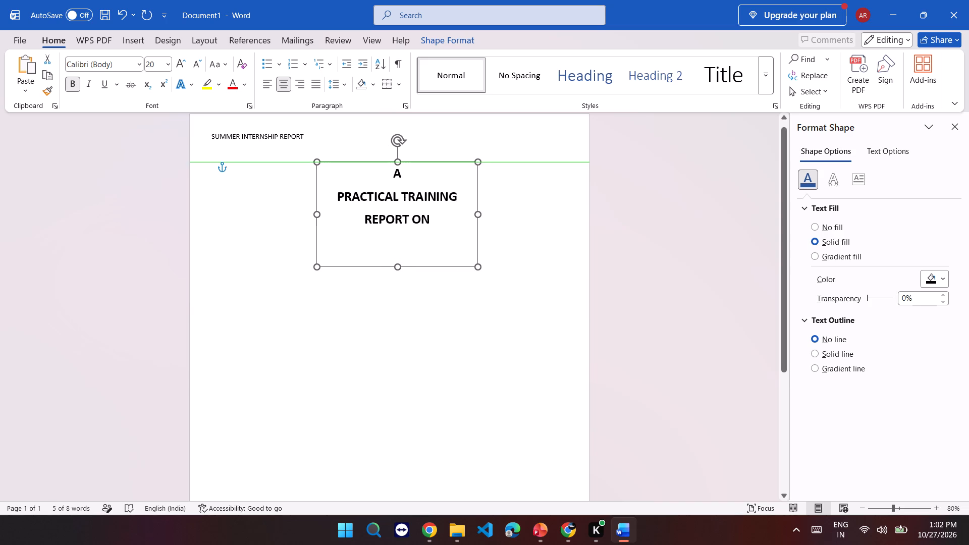
pyautogui.moveTo(417, 156); pyautogui.dragTo(402, 156)
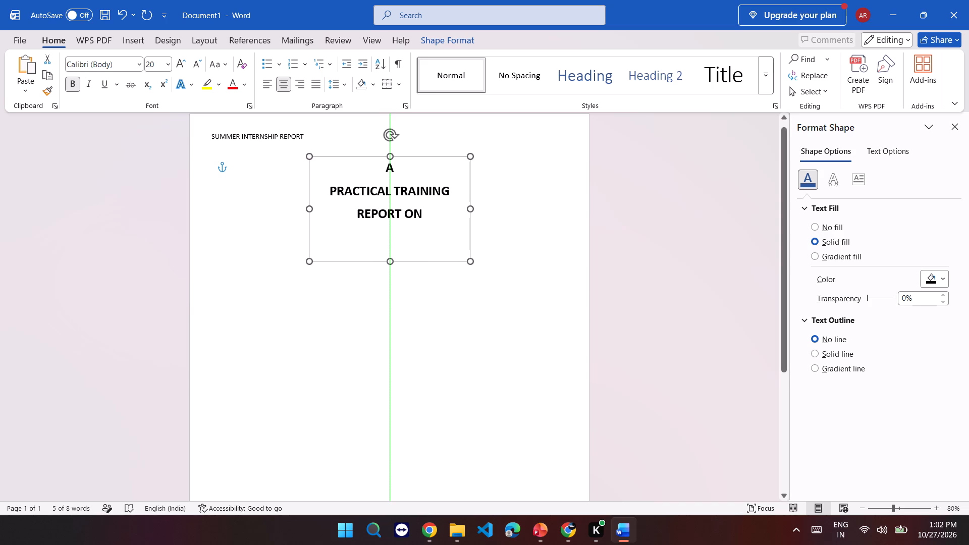
pyautogui.moveTo(402, 156); pyautogui.dragTo(396, 156)
pyautogui.moveTo(396, 156); pyautogui.dragTo(408, 165)
pyautogui.click(627, 209)
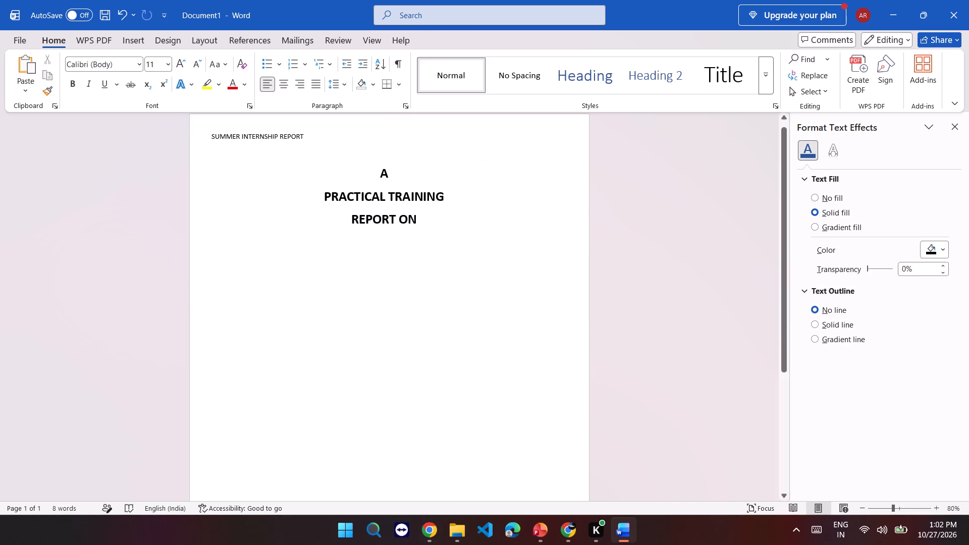
# Draw a second text box about 4.47" wide by 2.93" high and place it directly beneath "REPORT ON".
pyautogui.click(129, 38)
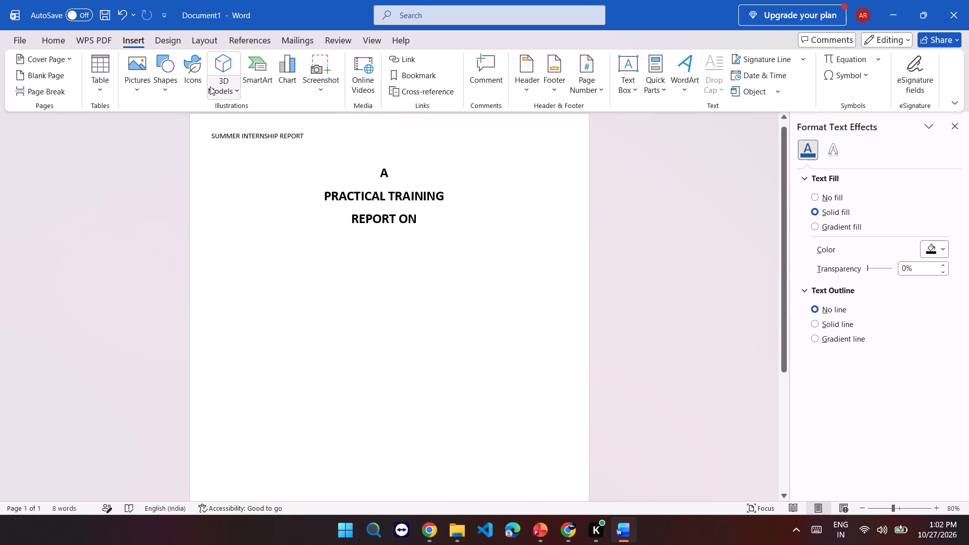
pyautogui.click(170, 82)
pyautogui.click(153, 125)
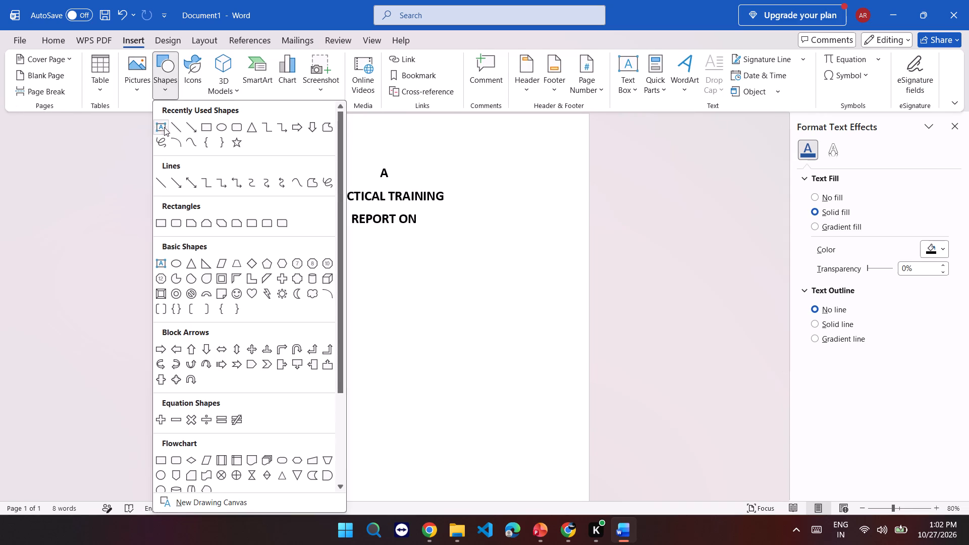
pyautogui.click(164, 127)
pyautogui.moveTo(292, 265); pyautogui.dragTo(527, 414)
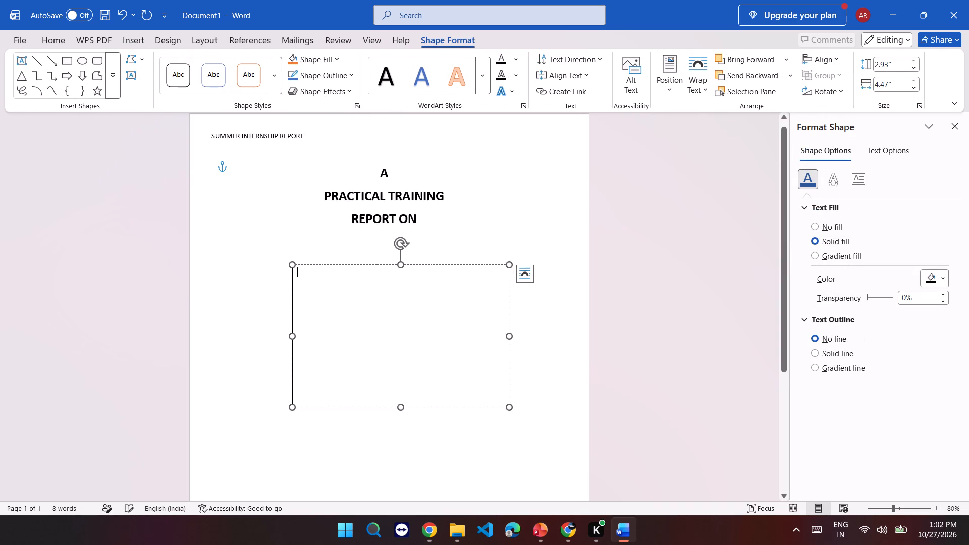
pyautogui.moveTo(449, 263); pyautogui.dragTo(424, 241)
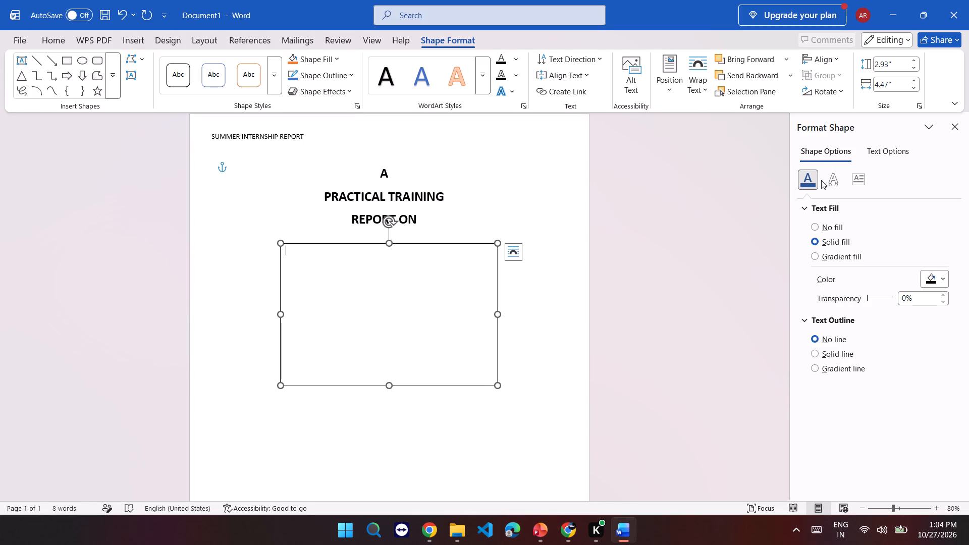
pyautogui.doubleClick(824, 149)
pyautogui.click(862, 147)
pyautogui.click(813, 153)
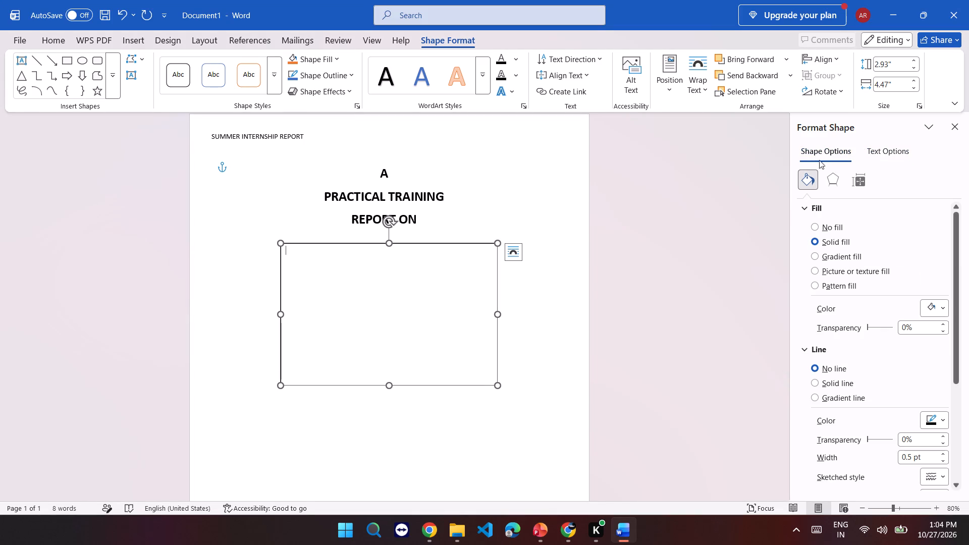
pyautogui.tripleClick(816, 367)
pyautogui.click(817, 366)
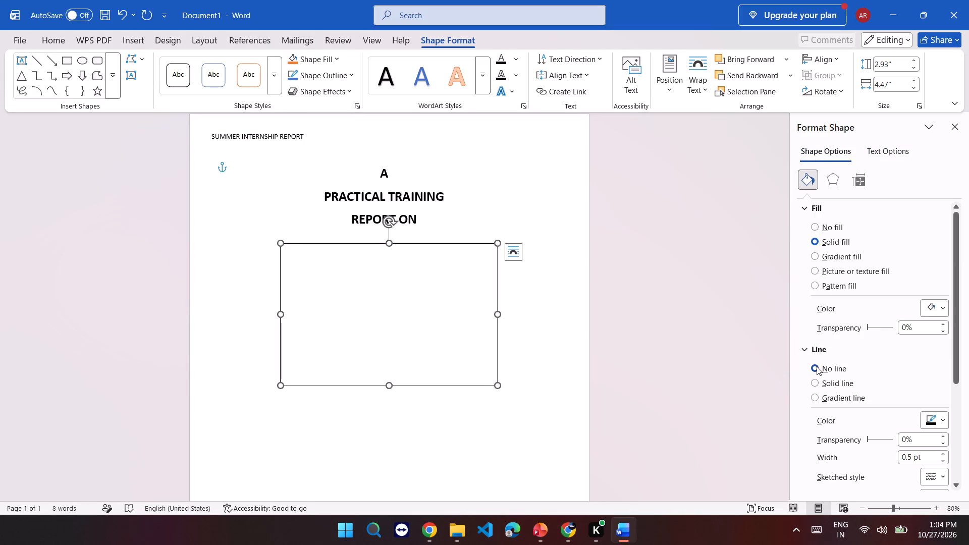
pyautogui.click(821, 385)
pyautogui.tripleClick(820, 375)
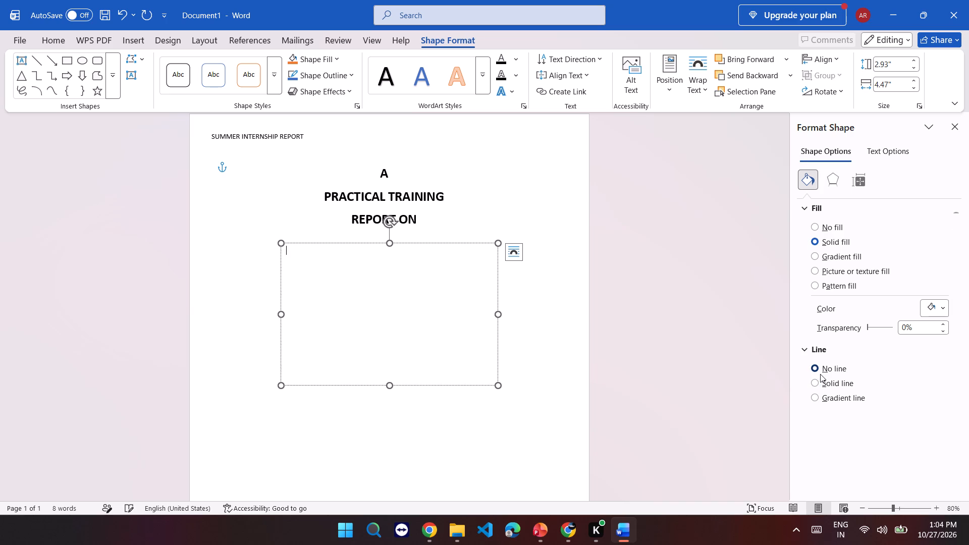
pyautogui.click(775, 372)
# Paste the copied title "CONSTRUCTION OF RCC BRIDGE AT KISHANGANJ-THAKURGANJ ROAD TO MOHGARBICH TOLA" with its package number into the text box.
pyautogui.click(385, 293)
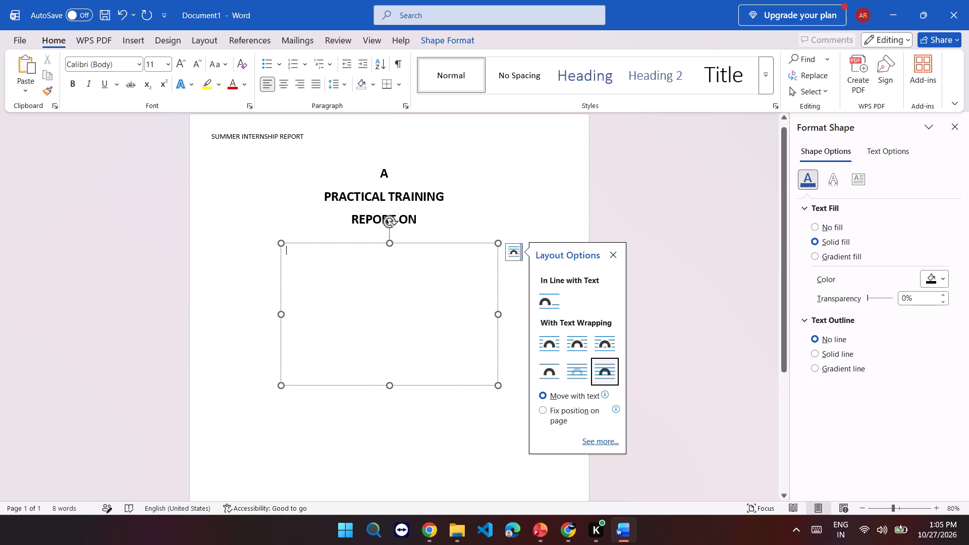
pyautogui.press('super+v')
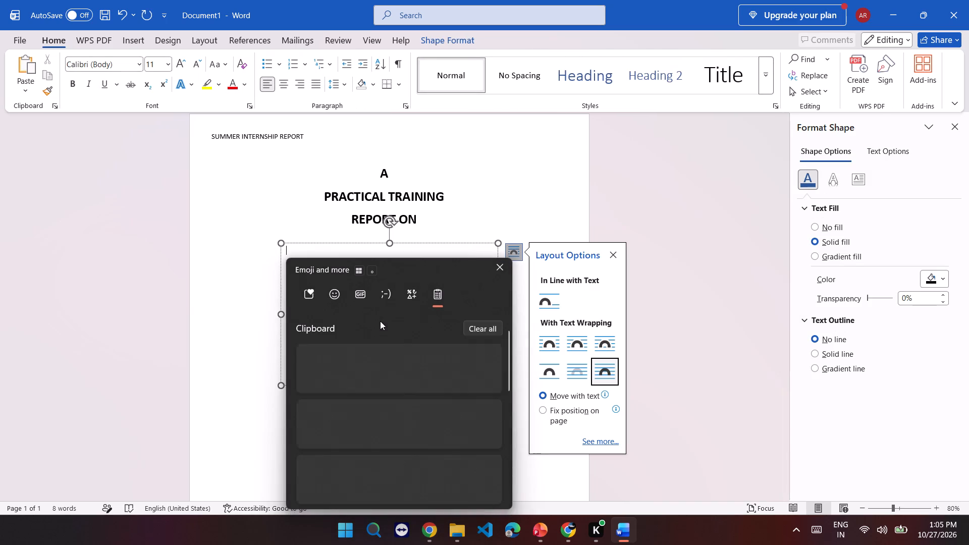
pyautogui.scroll(-8, 387, 384)
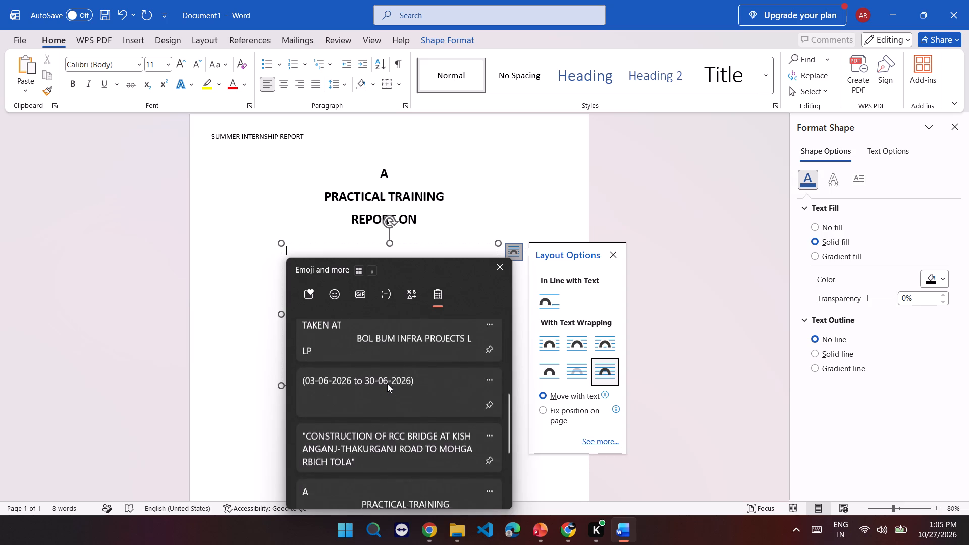
pyautogui.scroll(-2, 387, 384)
pyautogui.click(391, 360)
pyautogui.hotkey('ctrl', 'v')
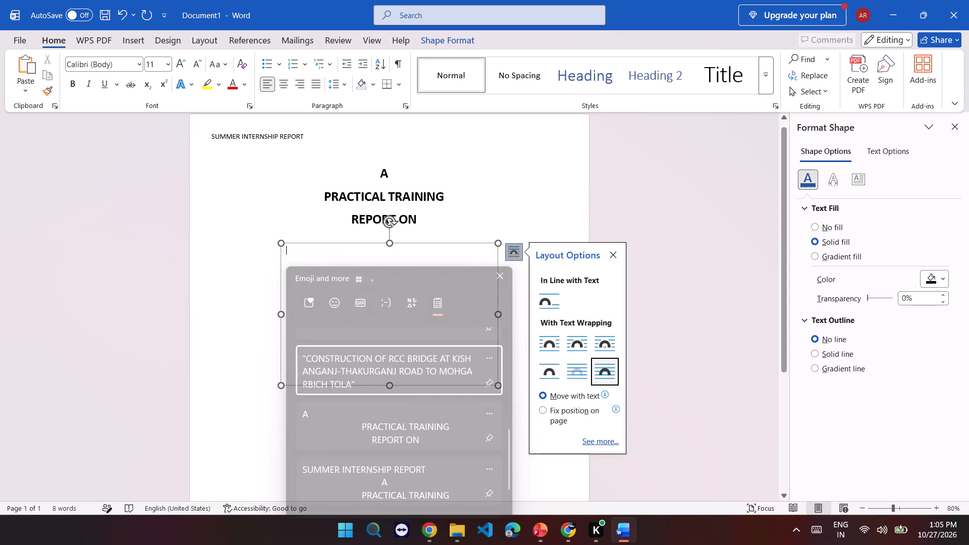
pyautogui.click(614, 252)
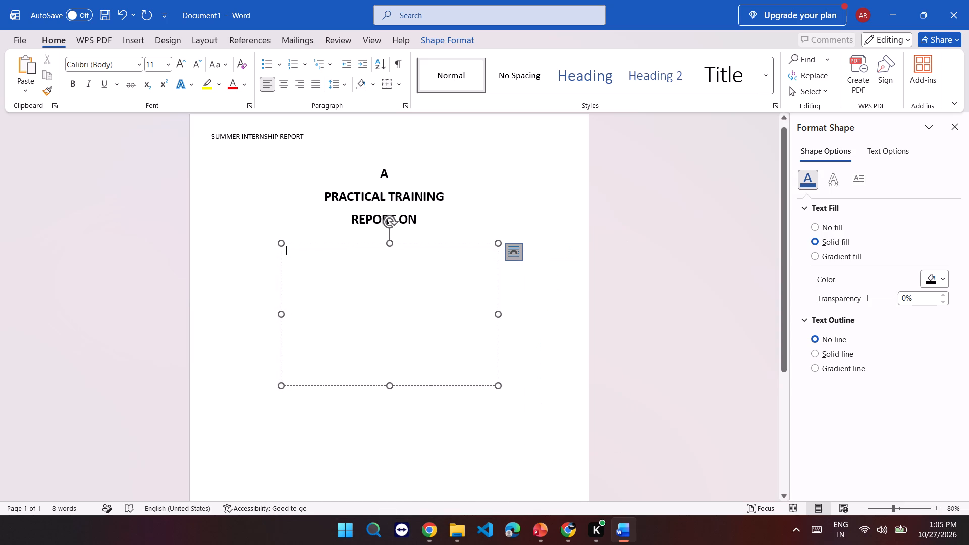
pyautogui.click(380, 287)
pyautogui.press('super+v')
pyautogui.scroll(-6, 381, 345)
pyautogui.scroll(-2, 380, 386)
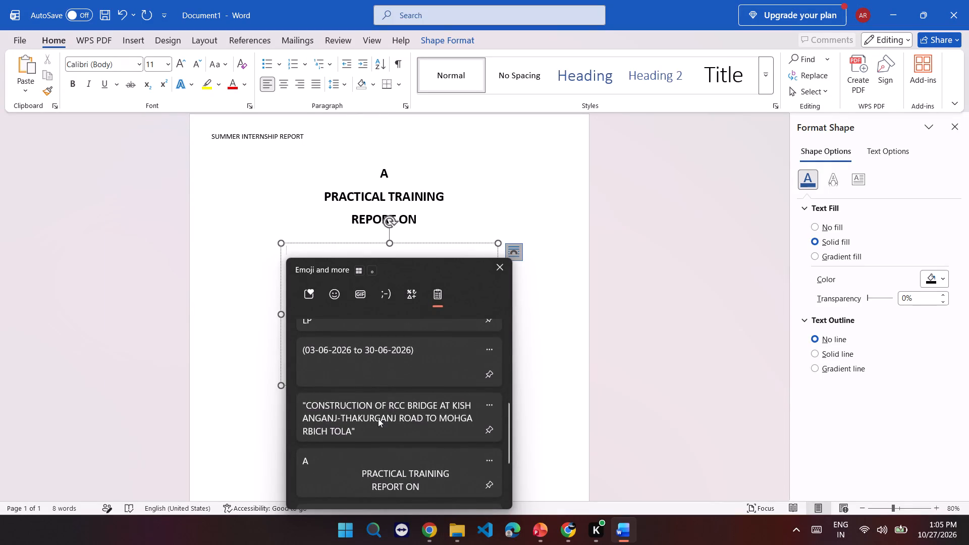
pyautogui.click(378, 418)
pyautogui.hotkey('ctrl', 'v')
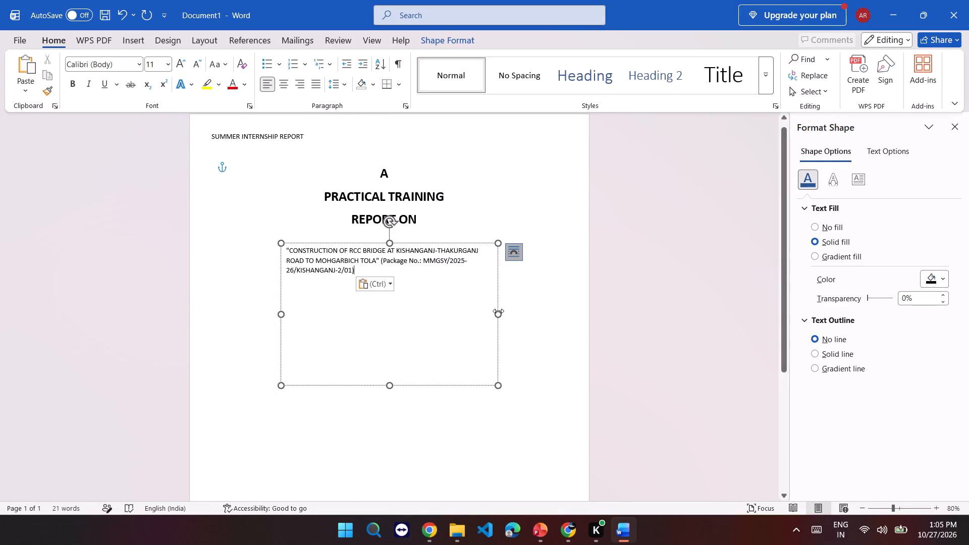
# Widen the title text box so the pasted text fits on two lines.
pyautogui.moveTo(499, 310); pyautogui.dragTo(557, 310)
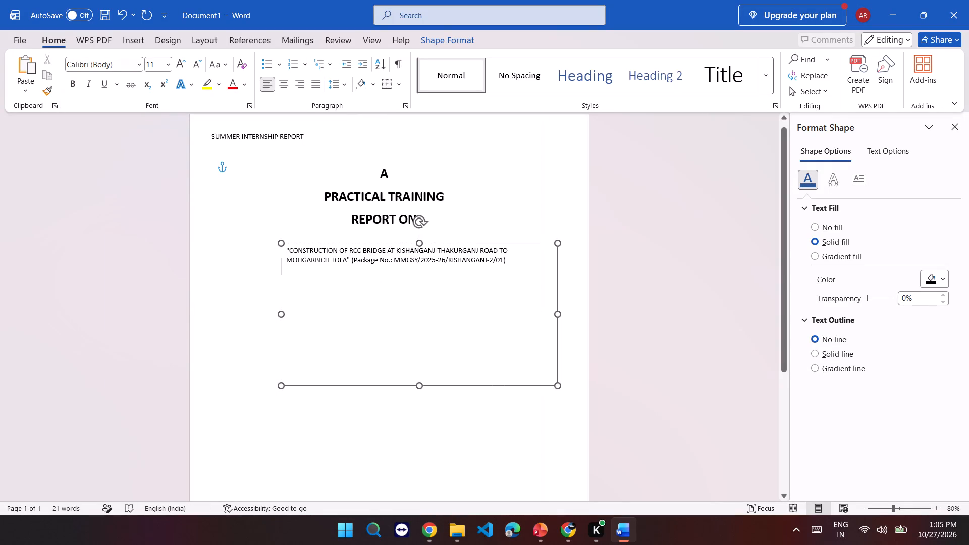
pyautogui.moveTo(557, 310); pyautogui.dragTo(542, 309)
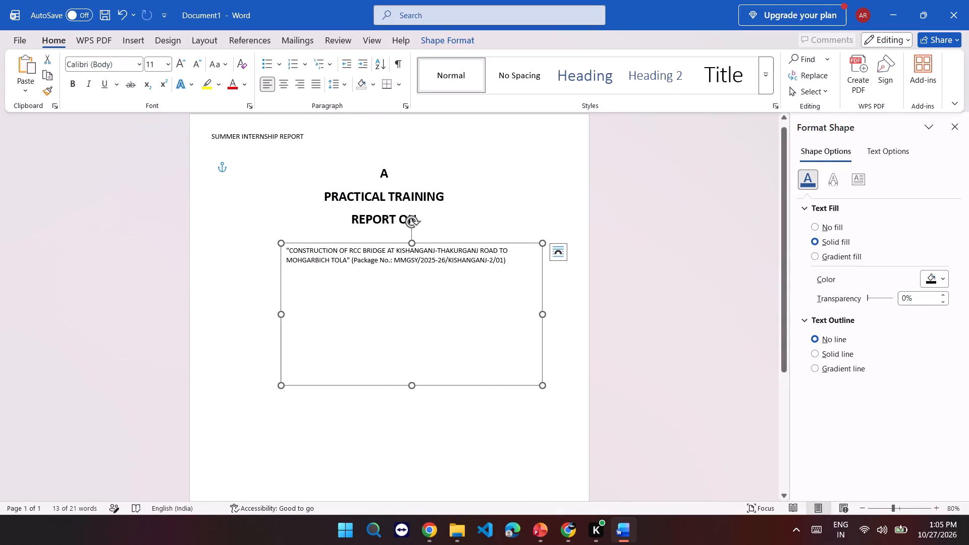
# Delete the "(Package No.: MMGSY/2025-26/KISHANGANJ-2/01)" text, leaving only the quoted bridge title in the box.
pyautogui.click(350, 259)
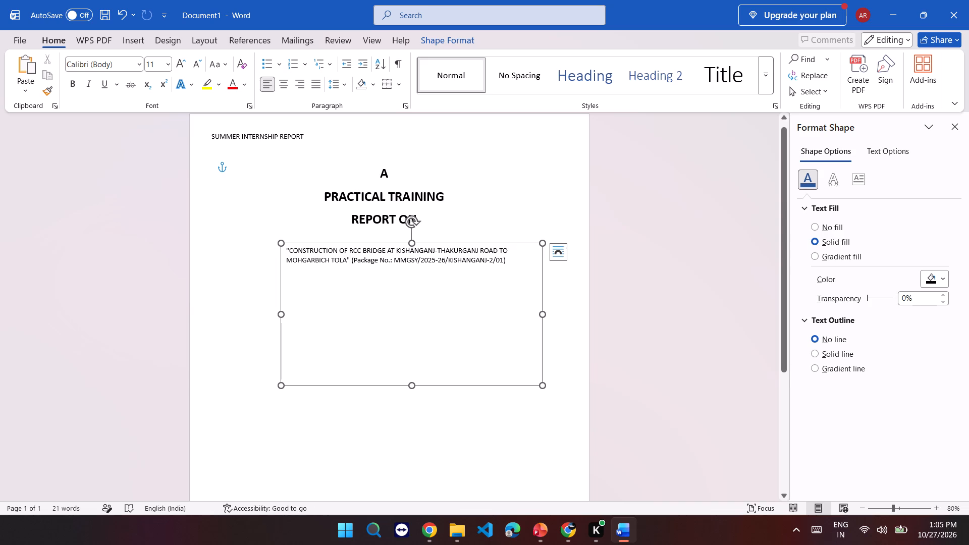
pyautogui.press('Return')
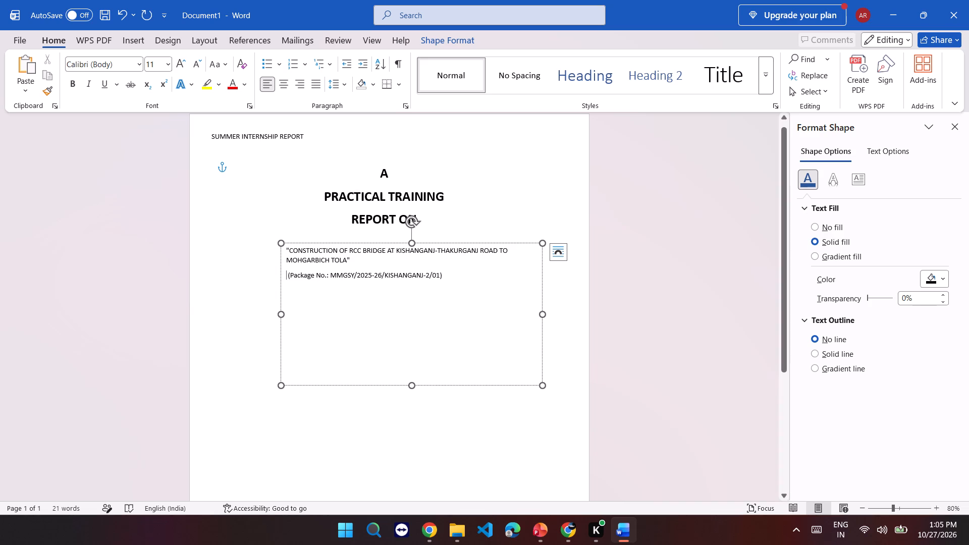
pyautogui.click(352, 259)
pyautogui.moveTo(446, 274); pyautogui.dragTo(392, 271)
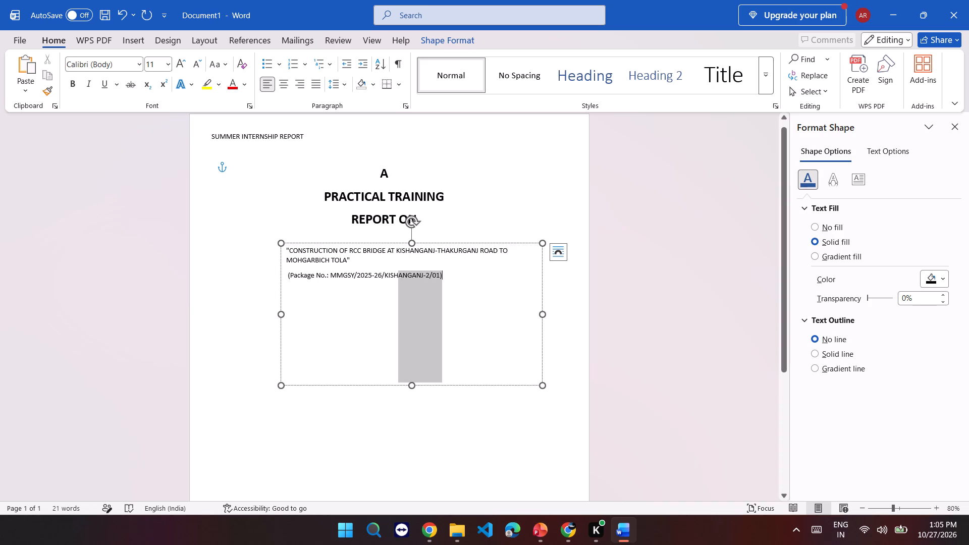
pyautogui.moveTo(392, 271); pyautogui.dragTo(291, 279)
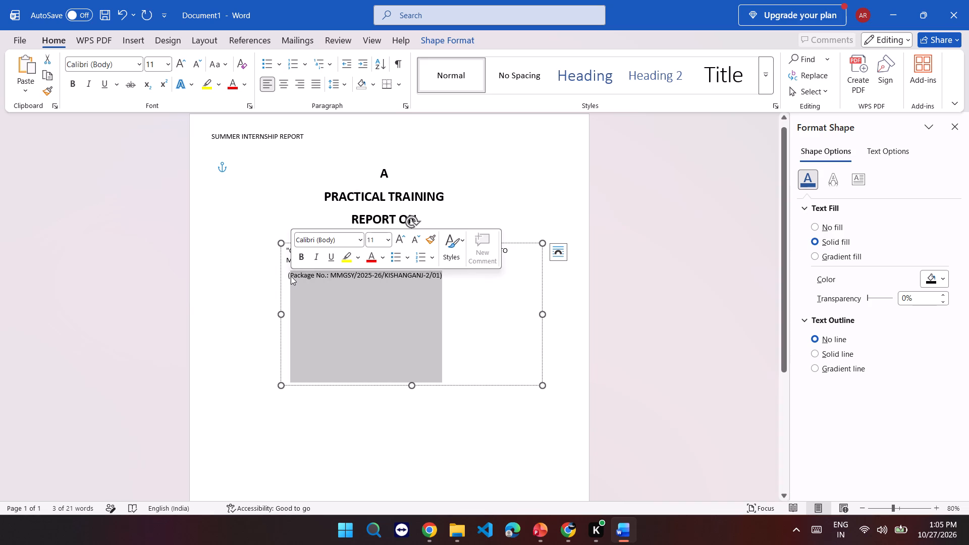
pyautogui.press('BackSpace')
pyautogui.press('BackSpace')
pyautogui.press('BackSpace')
# Reduce the text box's height to fit closely around the two-line bridge title.
pyautogui.moveTo(412, 385); pyautogui.dragTo(415, 356)
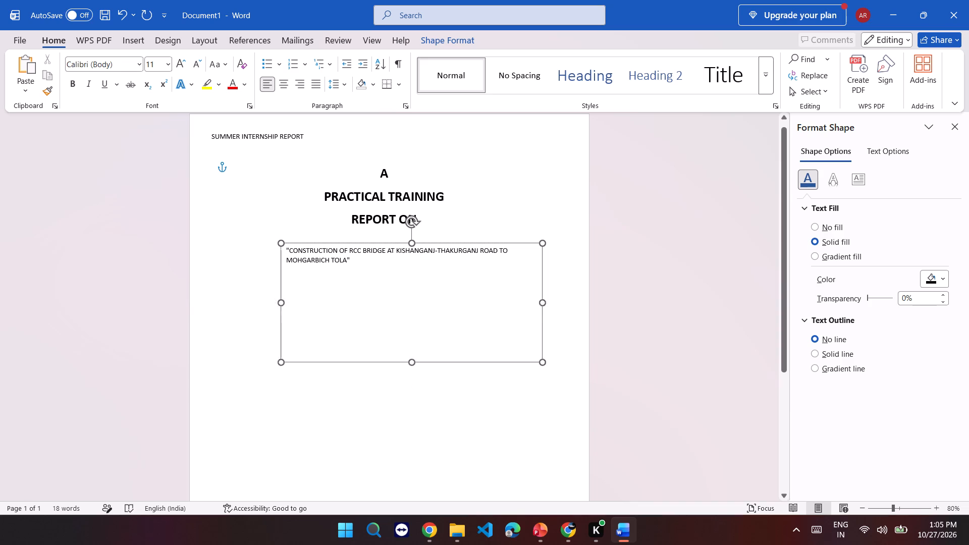
pyautogui.moveTo(415, 356); pyautogui.dragTo(428, 278)
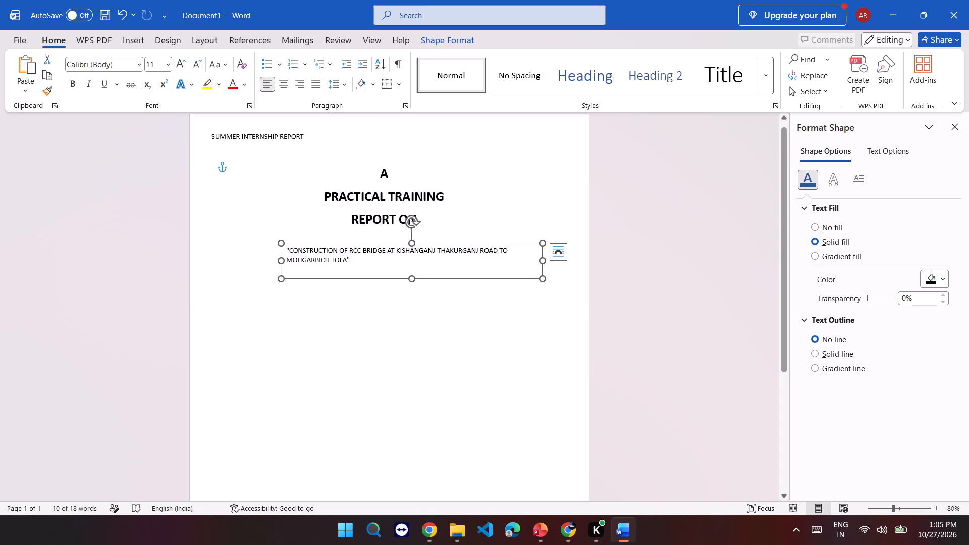
# Set the bridge title's font size to 24 and increase the box's height to fit all three lines.
pyautogui.click(168, 59)
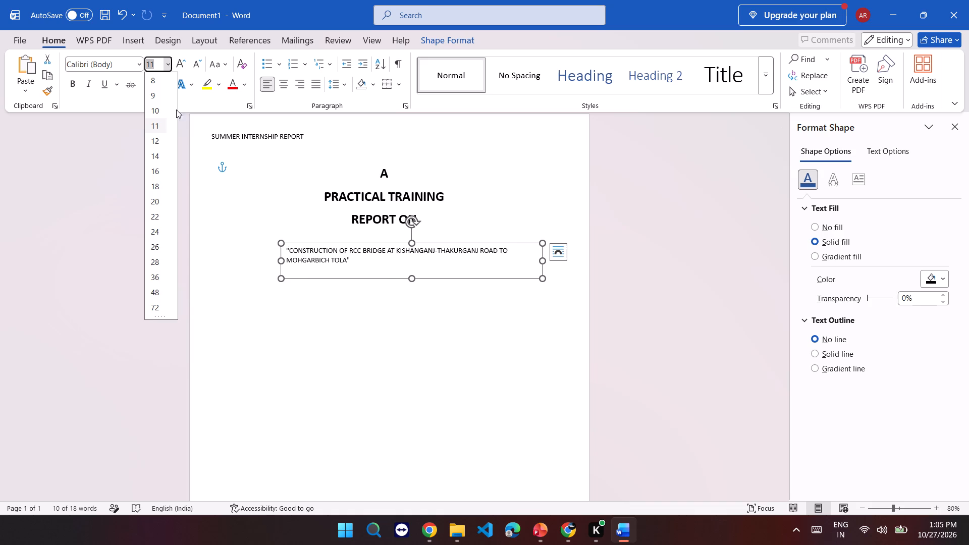
pyautogui.click(157, 229)
pyautogui.moveTo(412, 276); pyautogui.dragTo(413, 276)
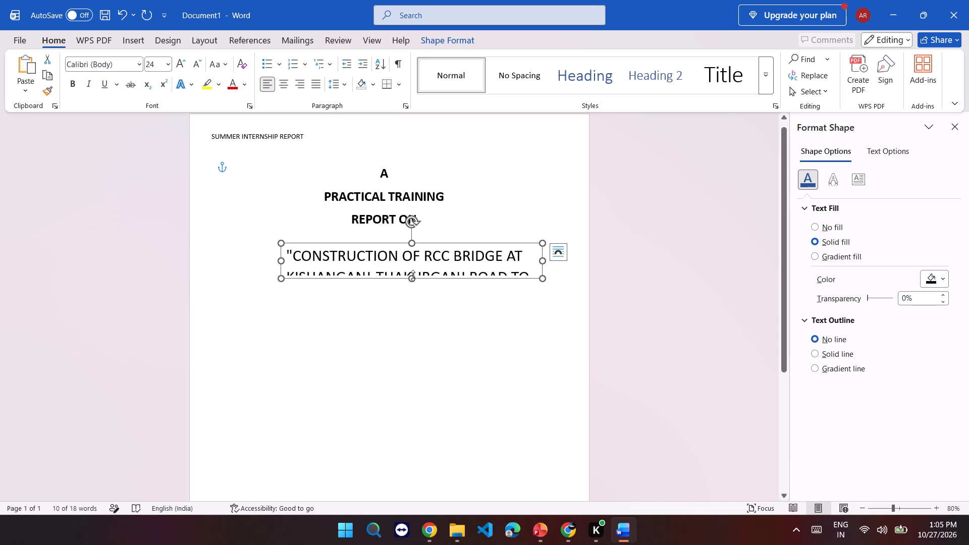
pyautogui.moveTo(413, 276); pyautogui.dragTo(413, 315)
# Move the title box to the left page margin directly under "REPORT ON" and widen it almost to the right page edge.
pyautogui.moveTo(386, 241); pyautogui.dragTo(373, 241)
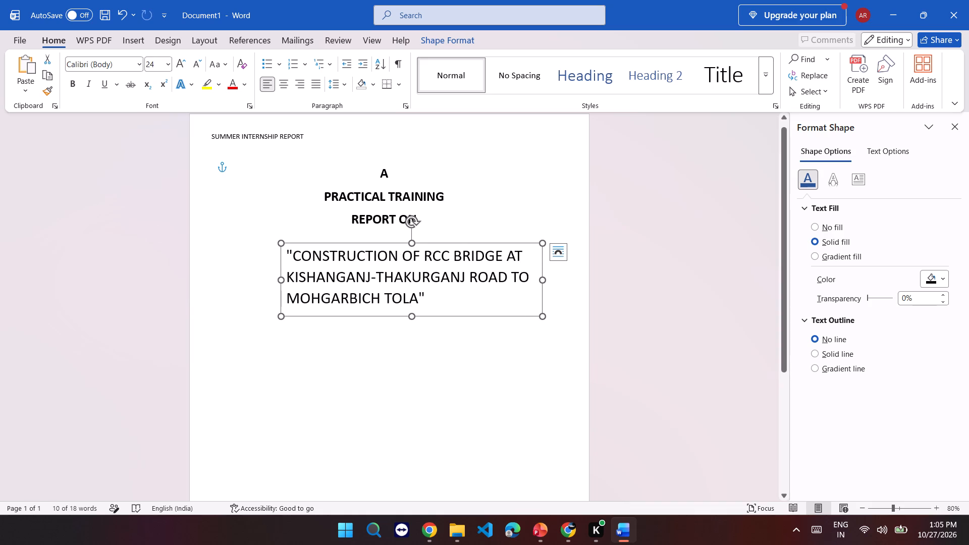
pyautogui.moveTo(373, 241); pyautogui.dragTo(318, 226)
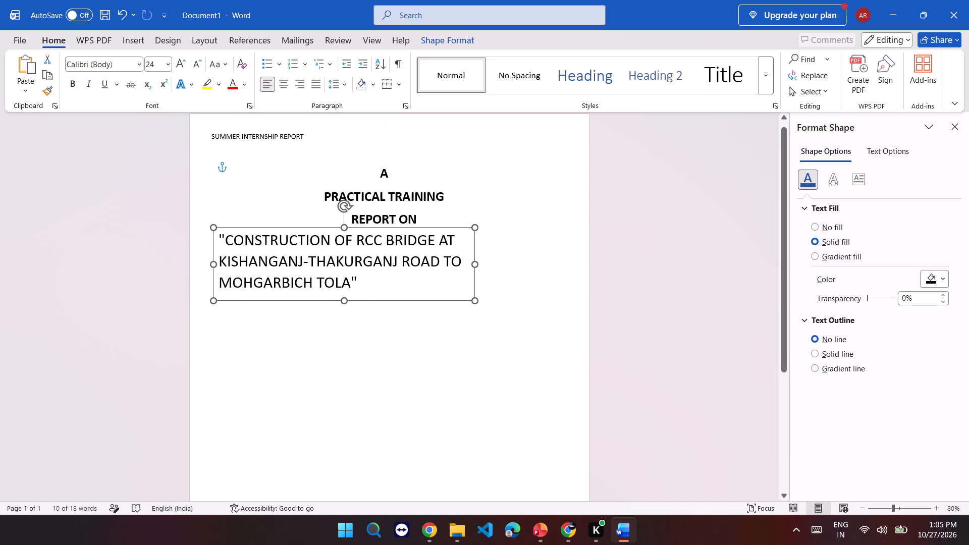
pyautogui.moveTo(318, 226); pyautogui.dragTo(318, 226)
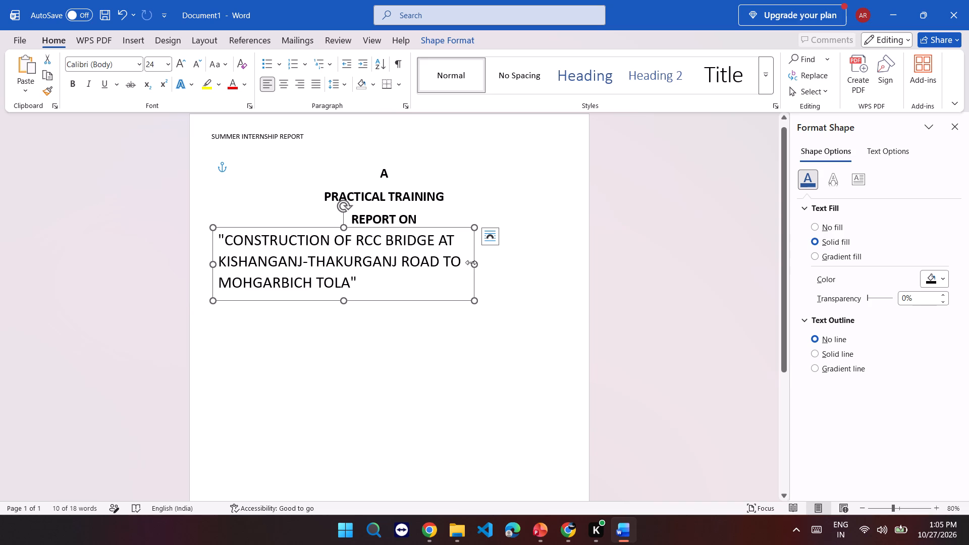
pyautogui.moveTo(472, 262); pyautogui.dragTo(572, 252)
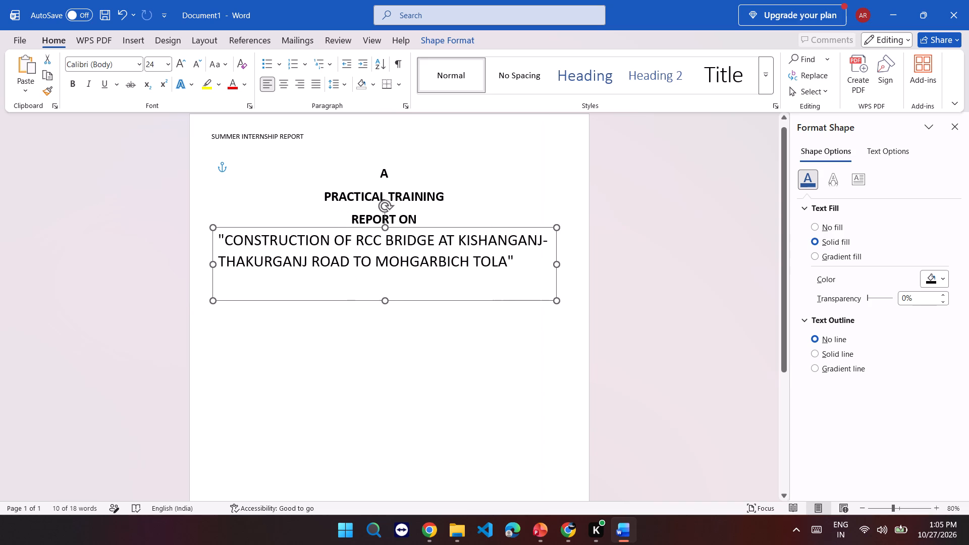
pyautogui.moveTo(572, 252); pyautogui.dragTo(578, 251)
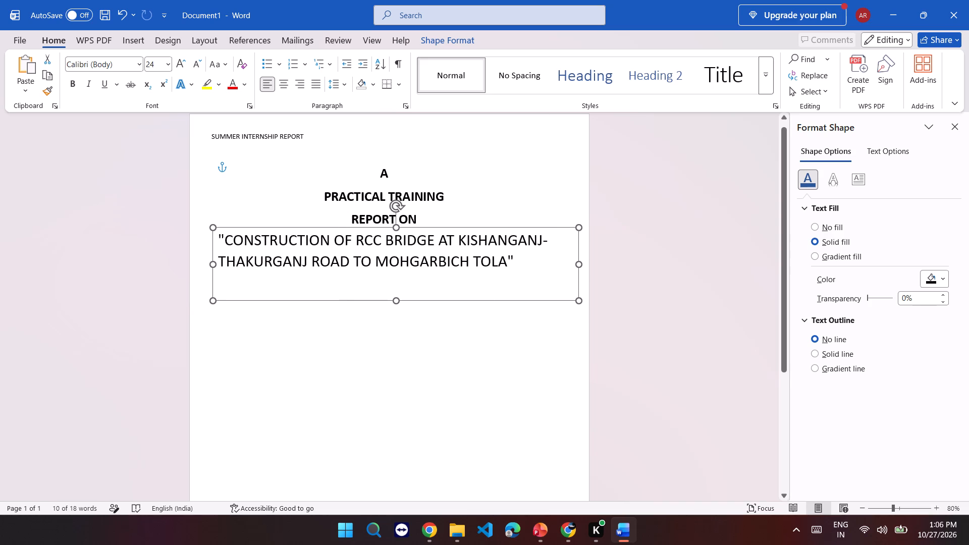
pyautogui.moveTo(578, 251); pyautogui.dragTo(569, 251)
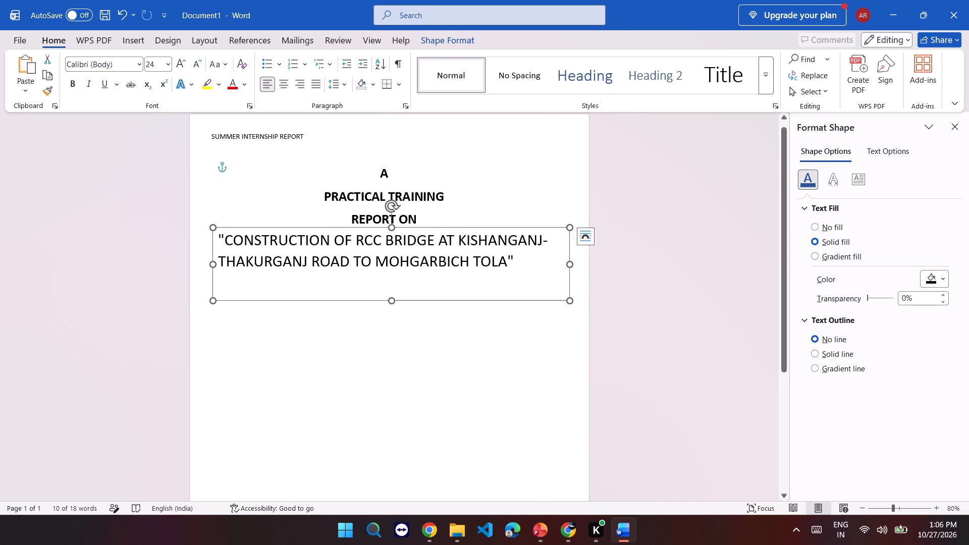
pyautogui.click(386, 298)
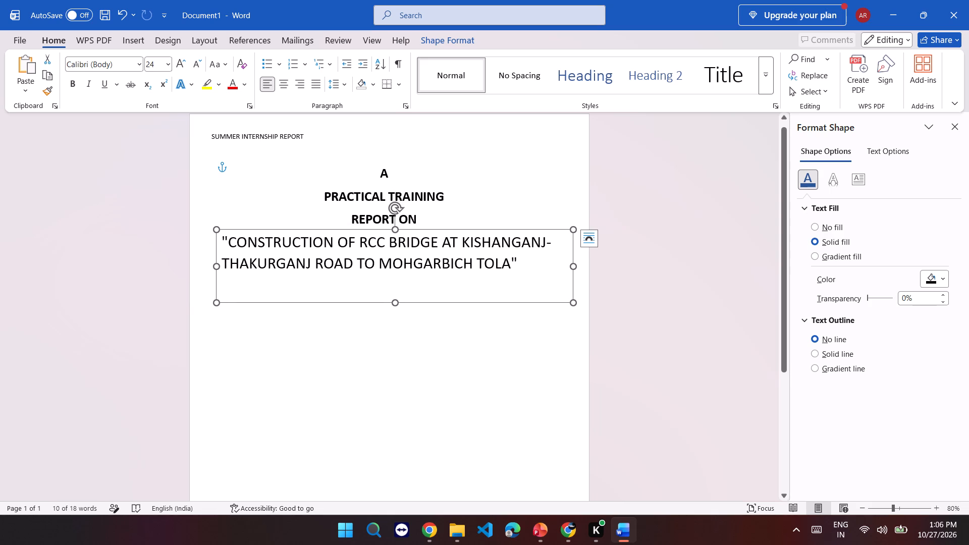
pyautogui.moveTo(574, 266); pyautogui.dragTo(587, 265)
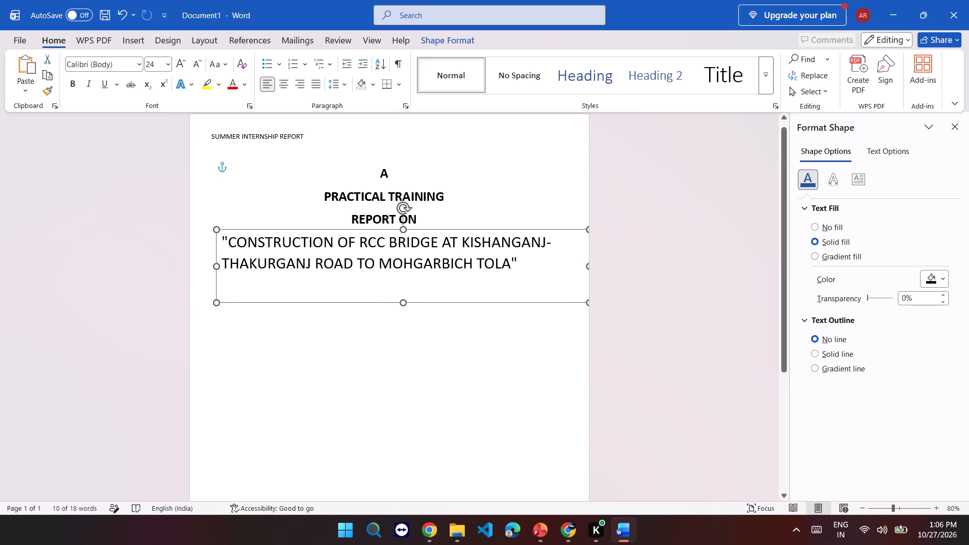
pyautogui.moveTo(587, 265); pyautogui.dragTo(583, 265)
# Set the bridge title's font size to 22 and centre it within the text box.
pyautogui.click(166, 63)
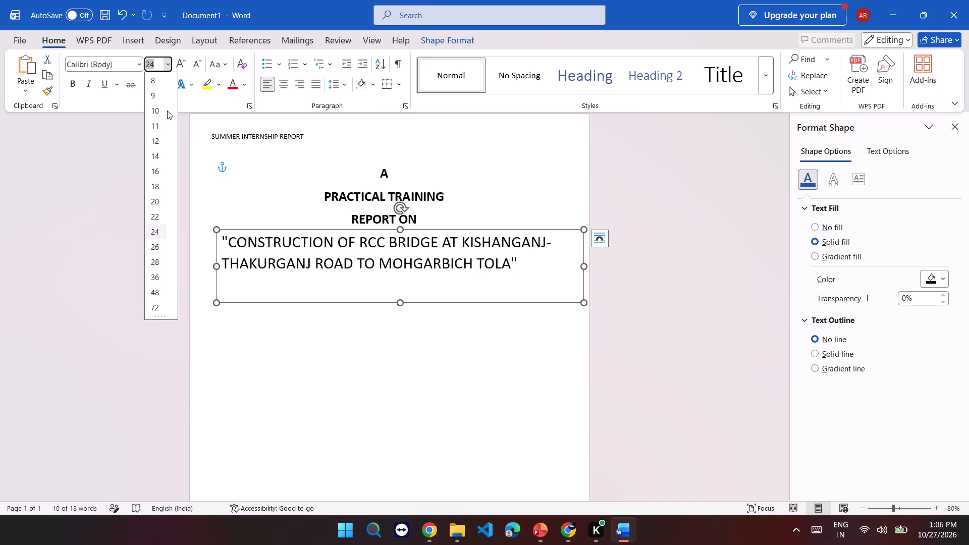
pyautogui.click(161, 220)
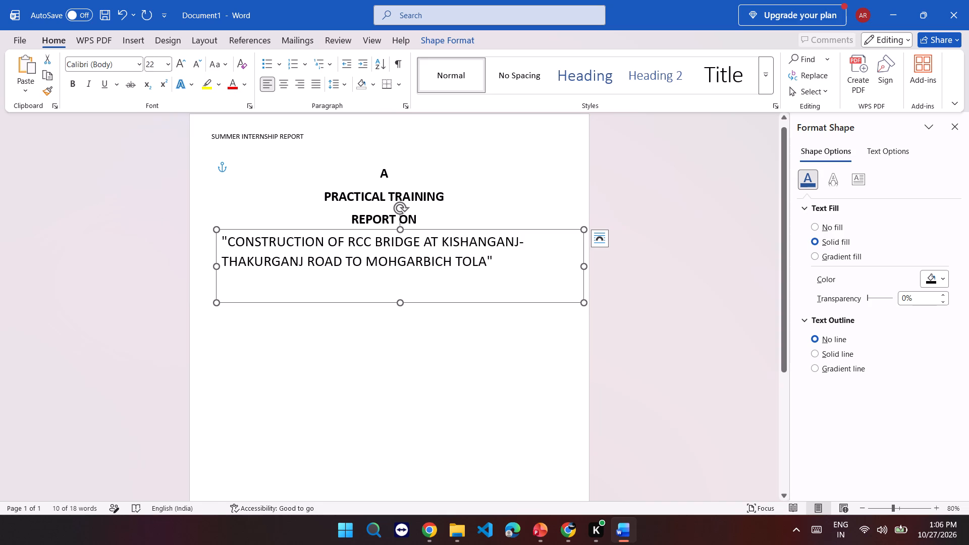
pyautogui.click(285, 84)
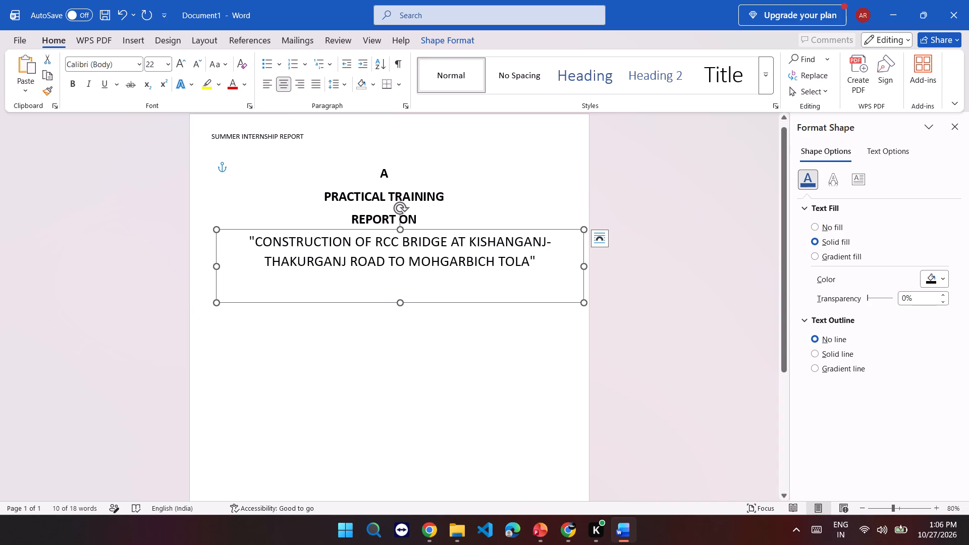
# Nudge the bridge title box slightly closer to the left page margin and reduce its height to fit the two title lines.
pyautogui.moveTo(321, 227); pyautogui.dragTo(313, 220)
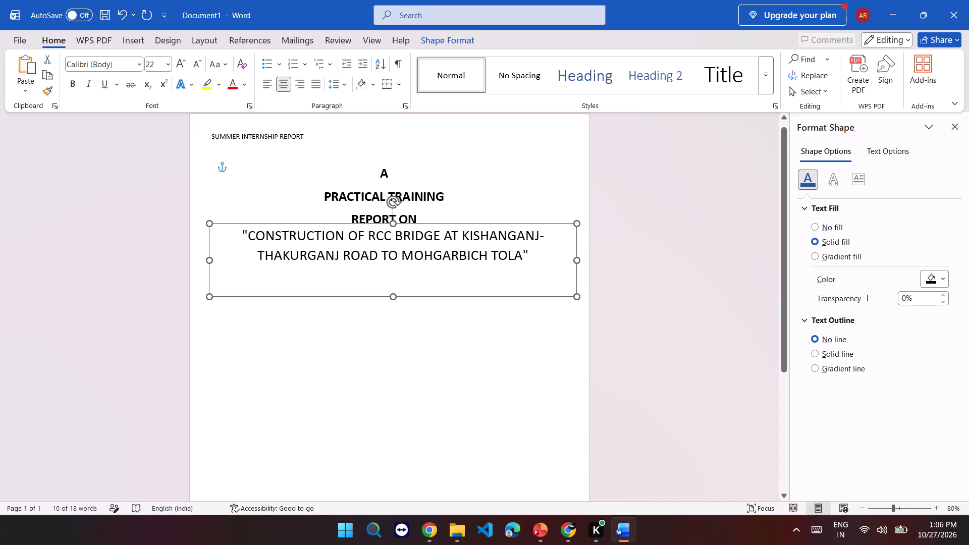
pyautogui.moveTo(313, 220); pyautogui.dragTo(314, 226)
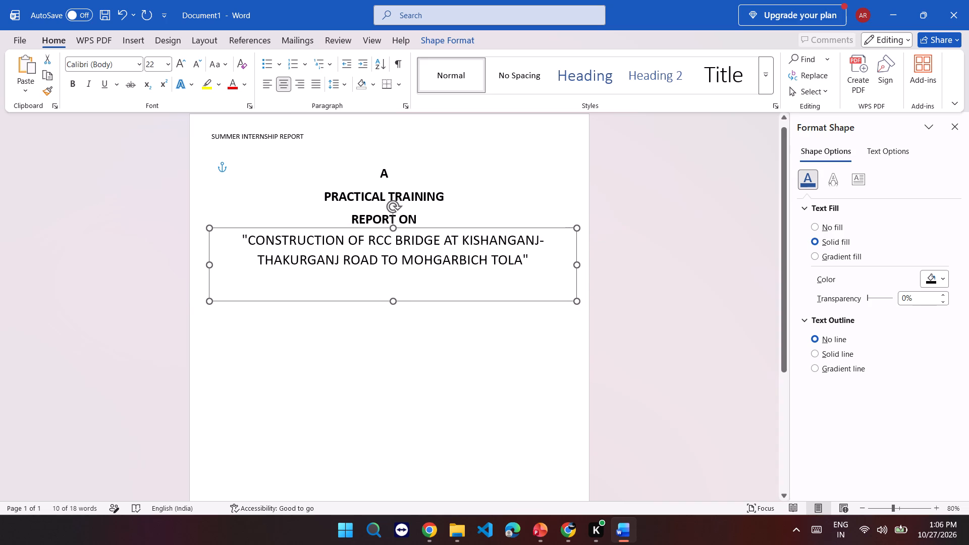
pyautogui.moveTo(314, 226); pyautogui.dragTo(312, 226)
pyautogui.moveTo(388, 299); pyautogui.dragTo(388, 276)
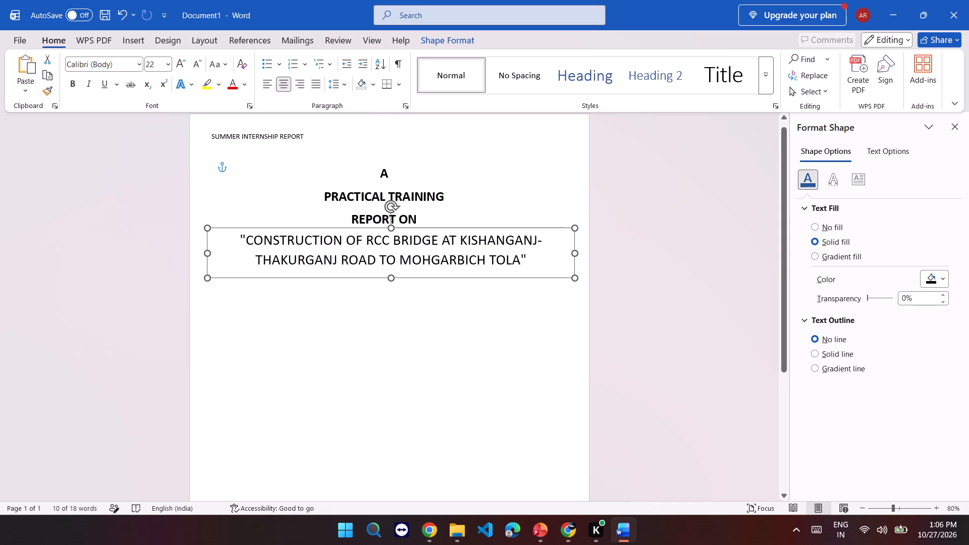
pyautogui.moveTo(388, 276); pyautogui.dragTo(388, 275)
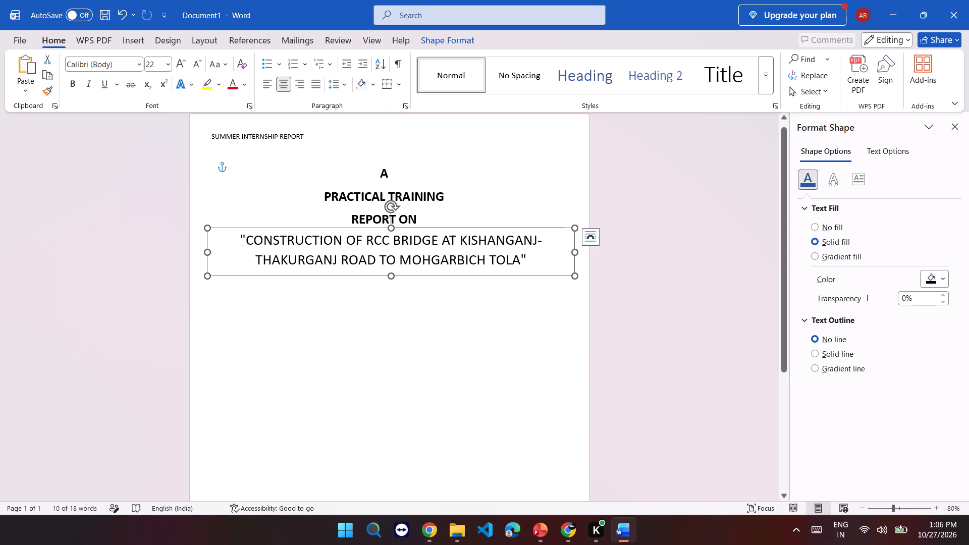
pyautogui.click(346, 230)
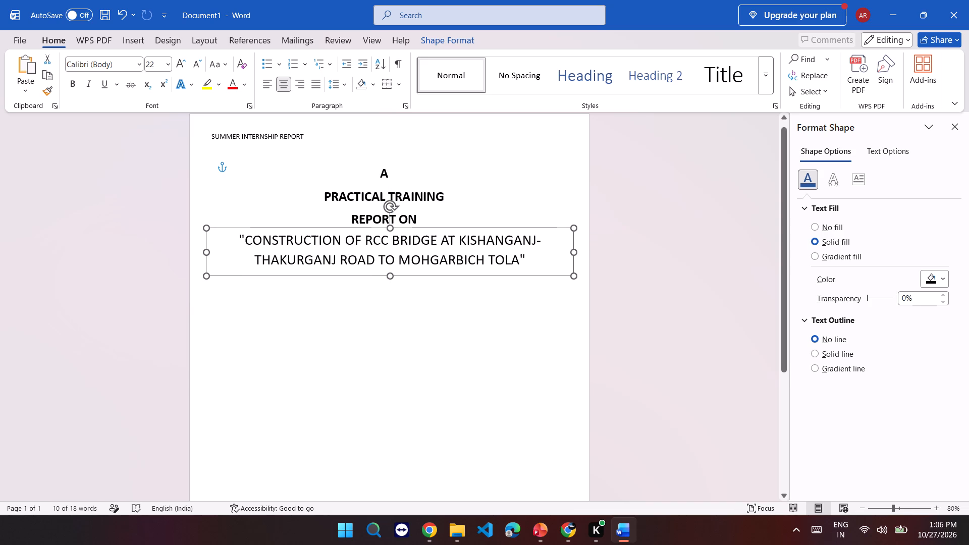
pyautogui.click(671, 287)
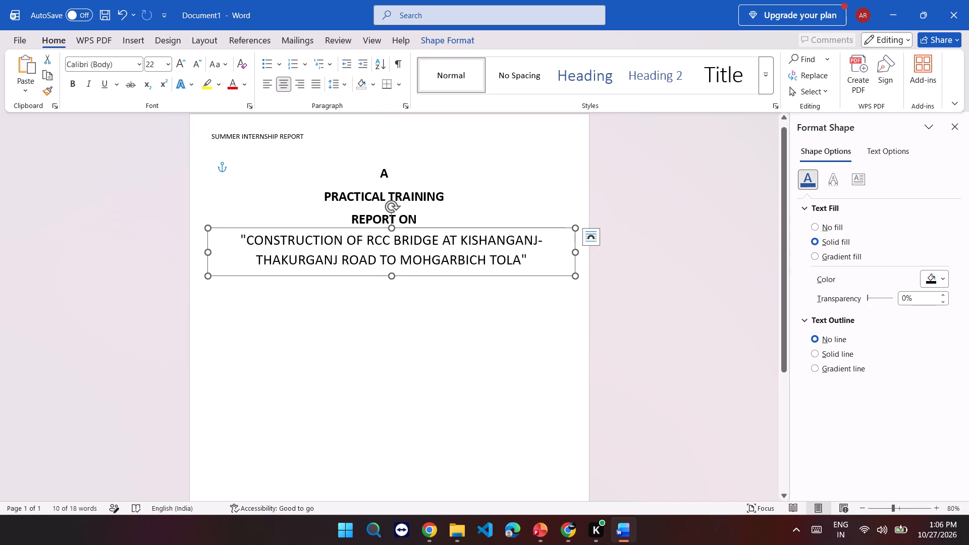
# Draw a text box about 4.32" wide and 1.79" high below the bridge title and remove its outline.
pyautogui.scroll(-1, 565, 287)
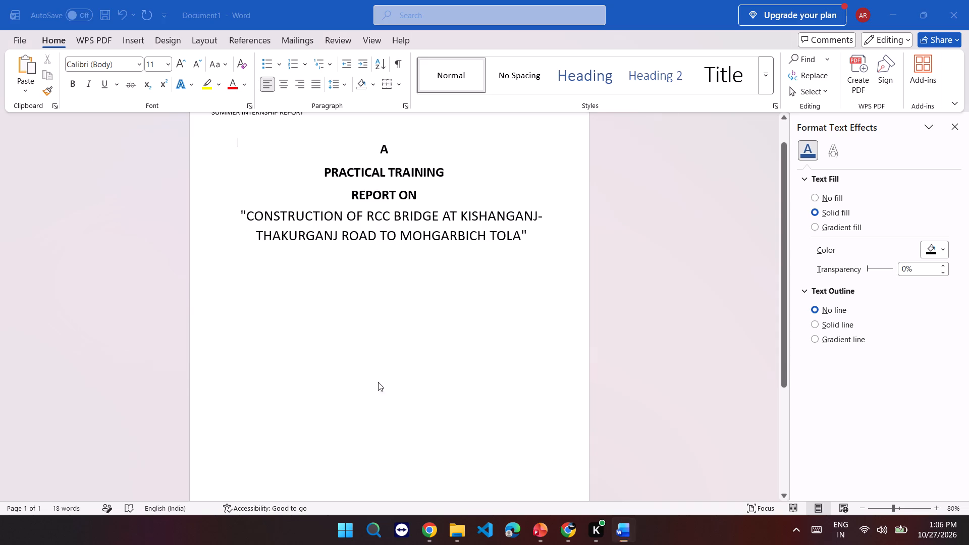
pyautogui.click(164, 230)
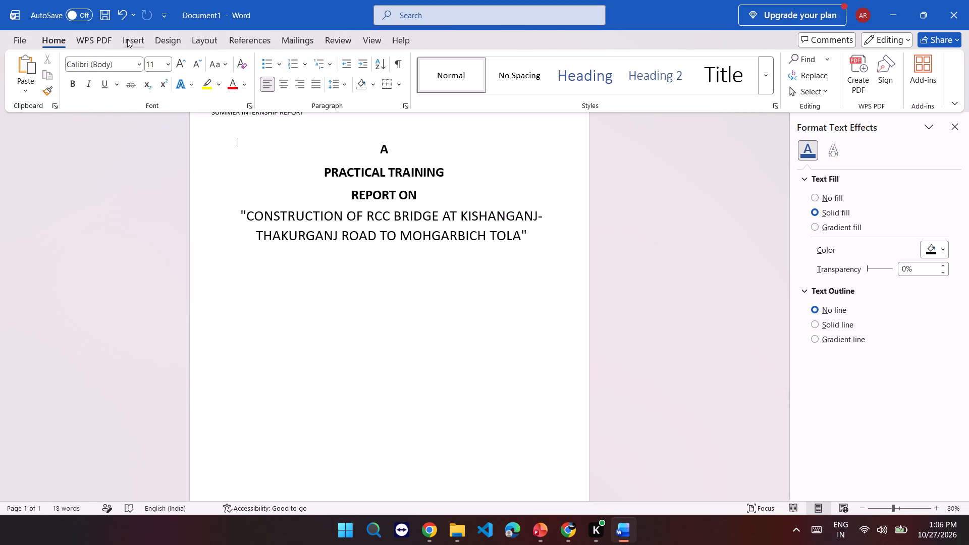
pyautogui.click(128, 39)
pyautogui.click(166, 83)
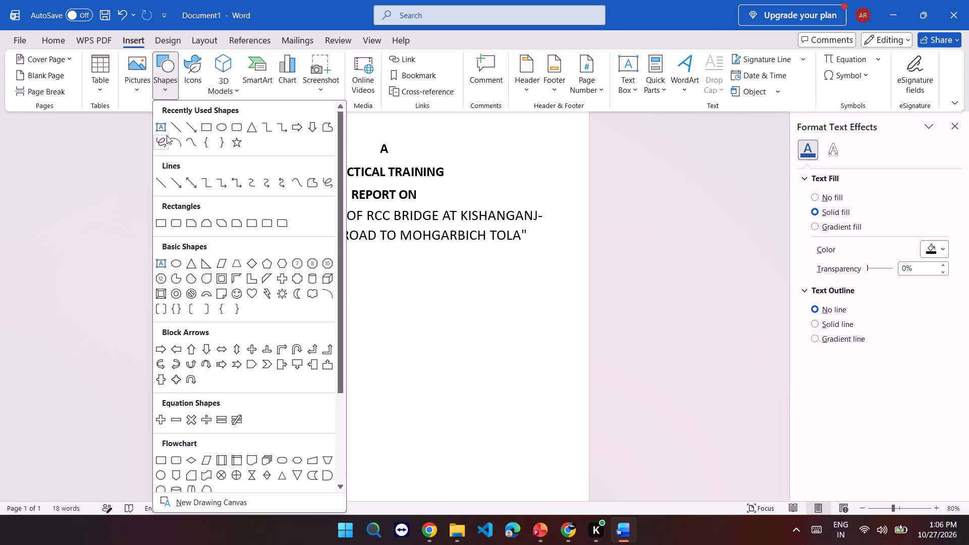
pyautogui.click(167, 135)
pyautogui.click(159, 75)
pyautogui.click(157, 127)
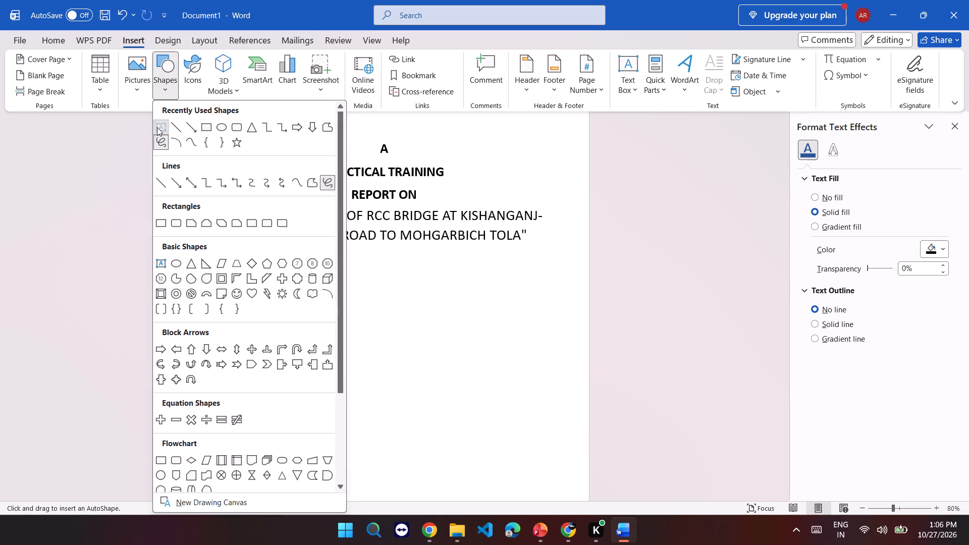
pyautogui.moveTo(283, 262); pyautogui.dragTo(494, 350)
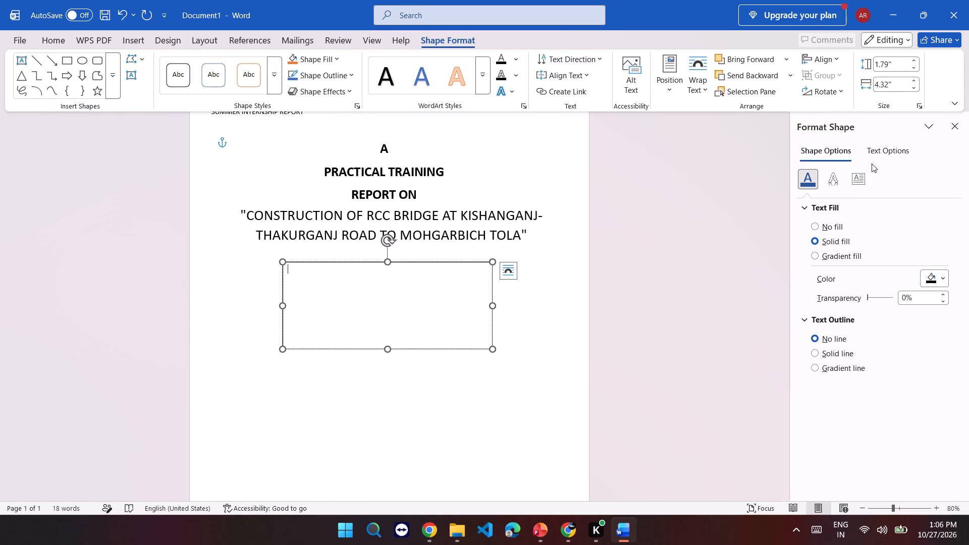
pyautogui.click(873, 150)
pyautogui.click(821, 149)
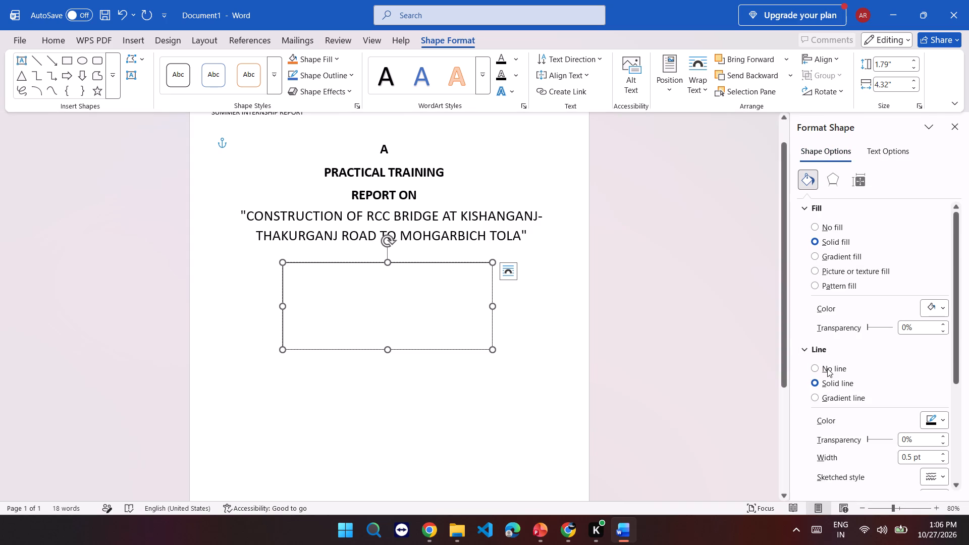
pyautogui.click(827, 368)
# Paste the training period "(03-06-2026 to 30-06-2026)" from the clipboard history into the new text box and shift the box right.
pyautogui.click(311, 279)
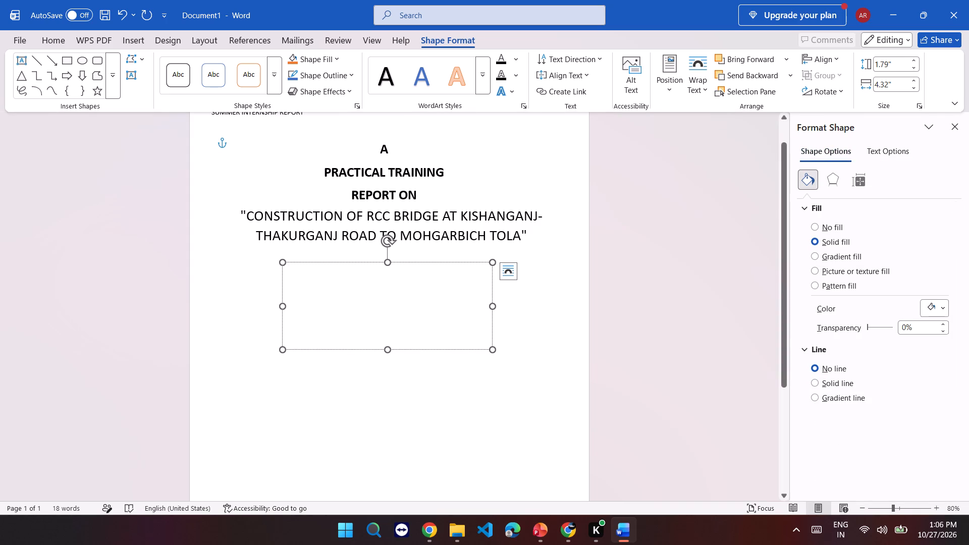
pyautogui.press('super+v')
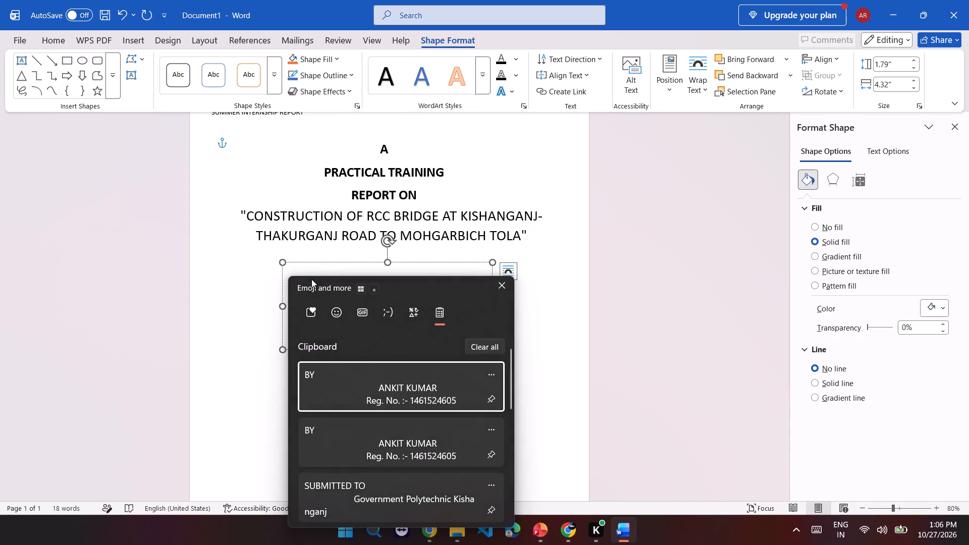
pyautogui.scroll(-7, 369, 398)
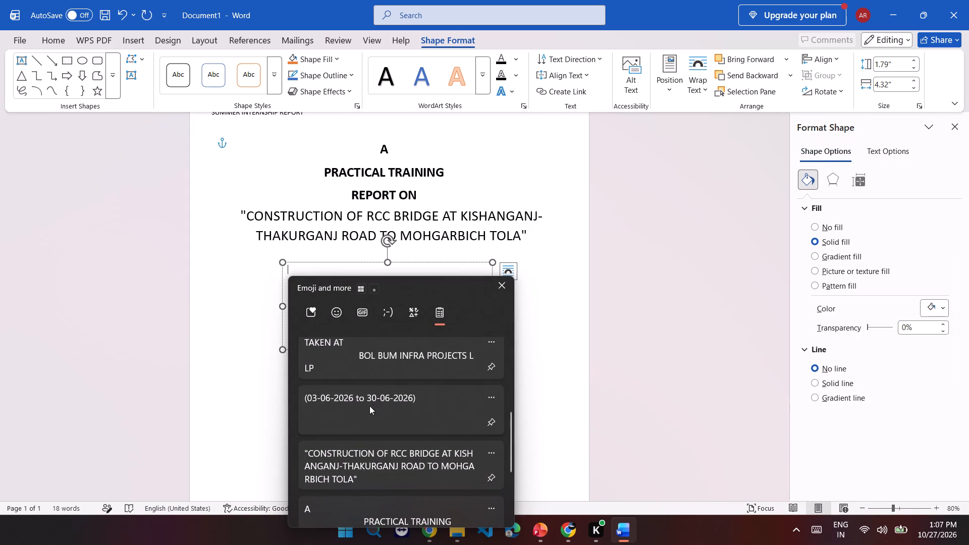
pyautogui.click(369, 406)
pyautogui.hotkey('ctrl', 'v')
pyautogui.moveTo(364, 261); pyautogui.dragTo(422, 255)
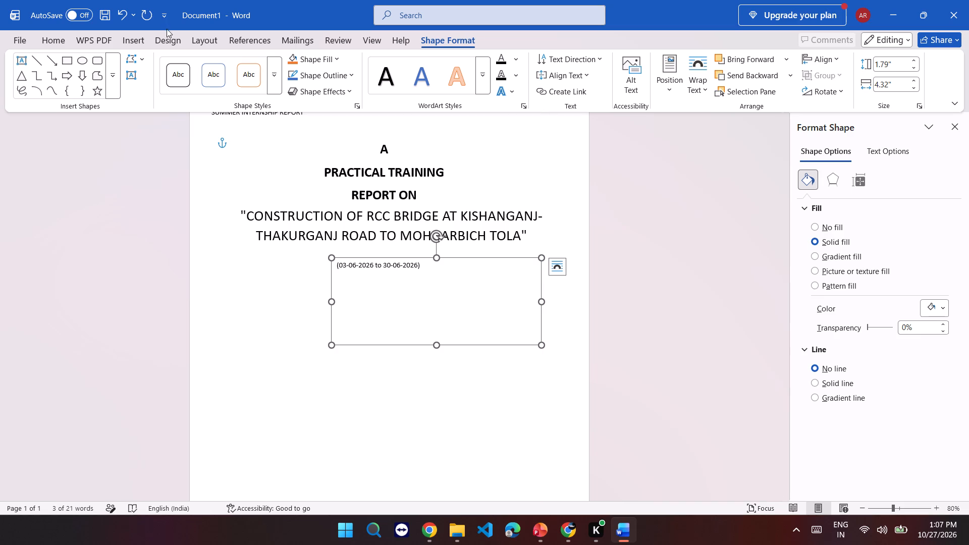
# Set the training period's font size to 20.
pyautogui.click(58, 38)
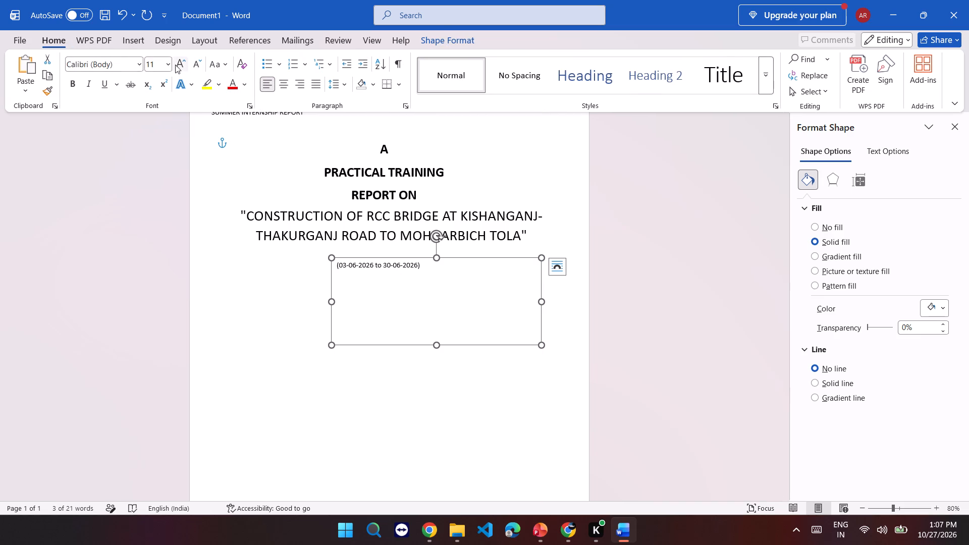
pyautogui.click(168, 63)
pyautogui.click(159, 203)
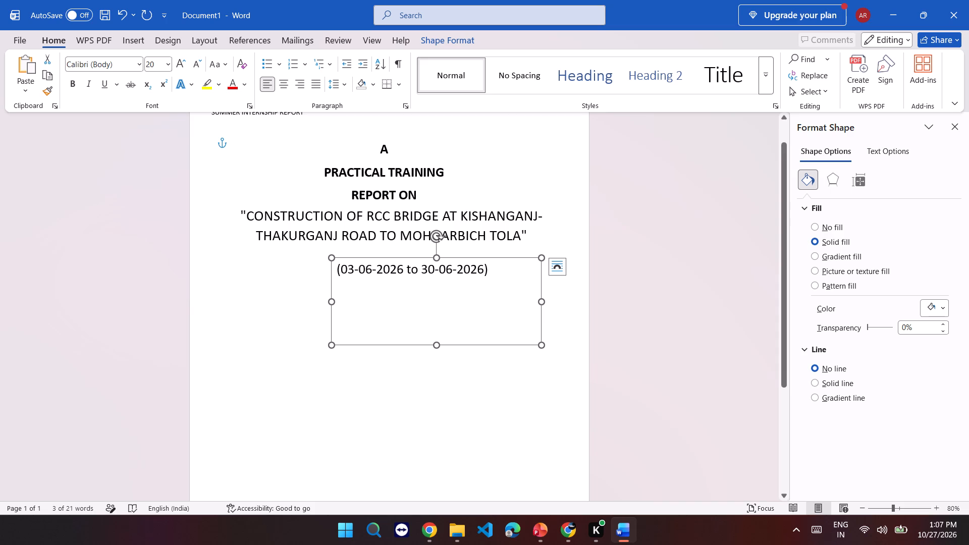
# Move the training period box directly under the bridge title and shrink its width and height to fit the single line.
pyautogui.moveTo(382, 257); pyautogui.dragTo(366, 245)
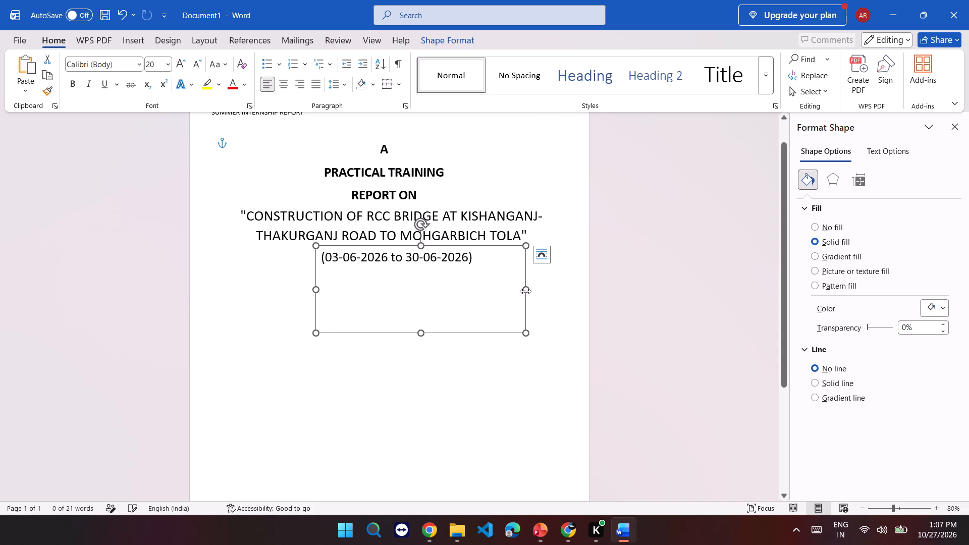
pyautogui.moveTo(525, 288); pyautogui.dragTo(479, 279)
pyautogui.moveTo(398, 333); pyautogui.dragTo(398, 325)
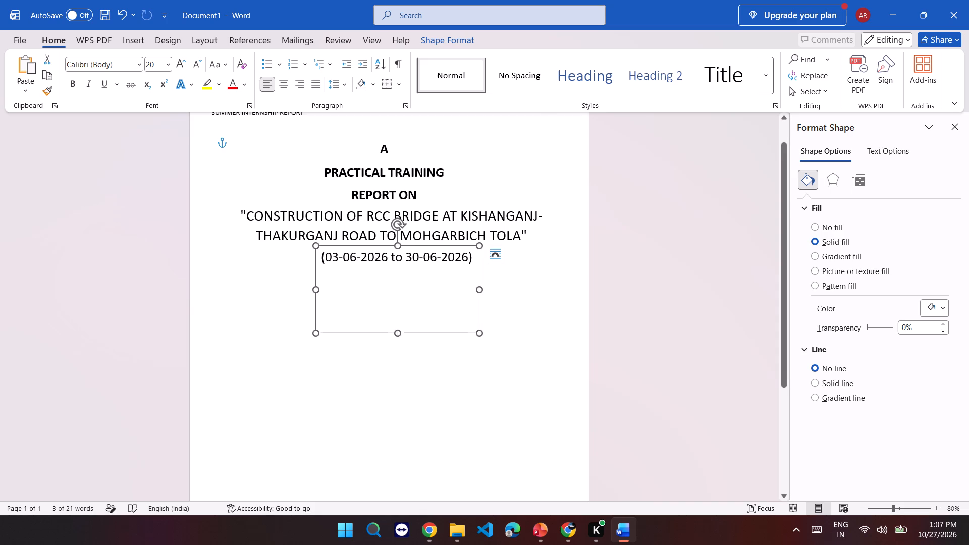
pyautogui.moveTo(398, 325); pyautogui.dragTo(398, 269)
pyautogui.click(364, 243)
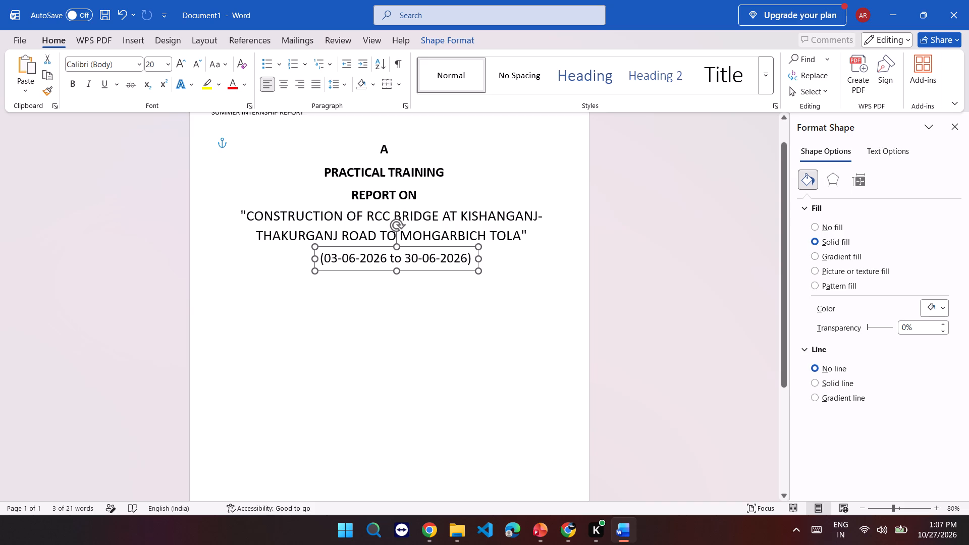
# Set the training period's font size to 18.
pyautogui.click(167, 64)
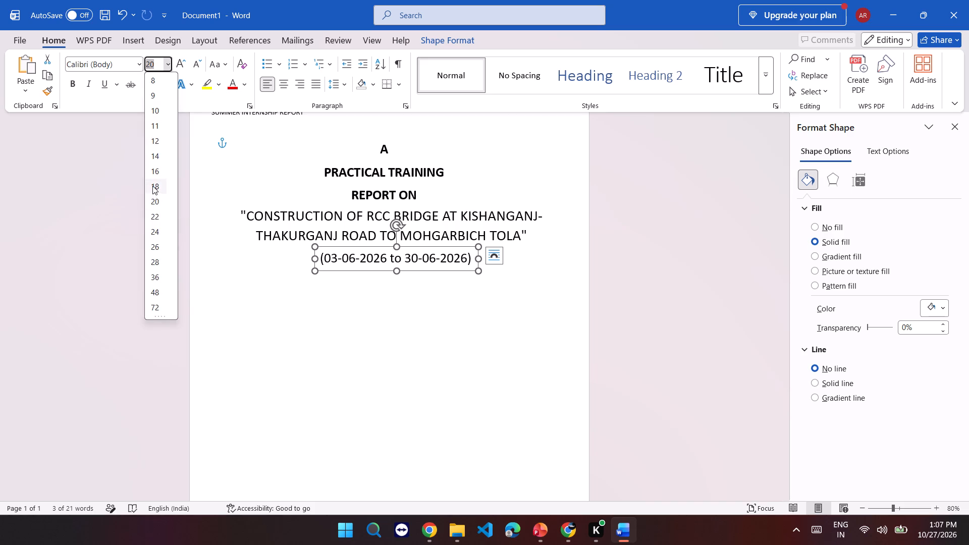
pyautogui.click(152, 186)
pyautogui.click(171, 60)
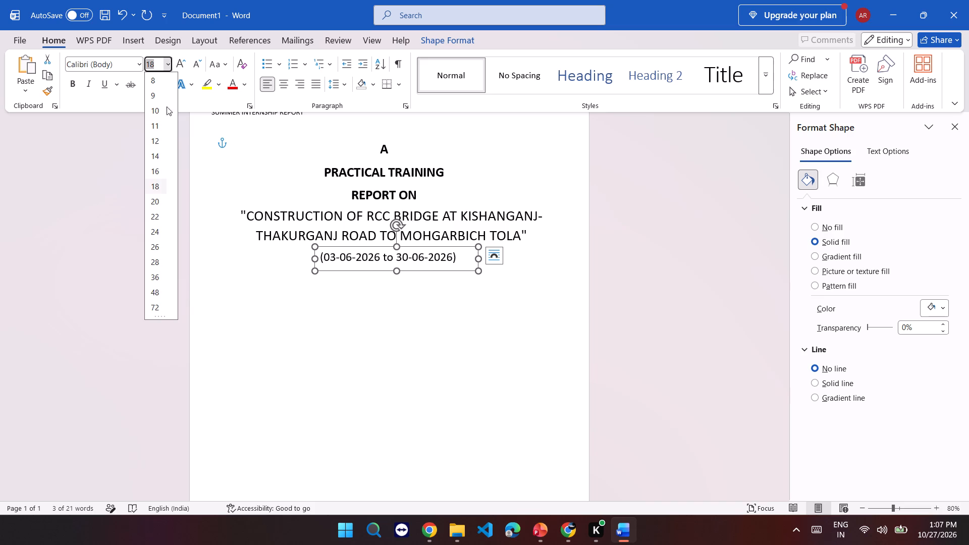
pyautogui.click(162, 188)
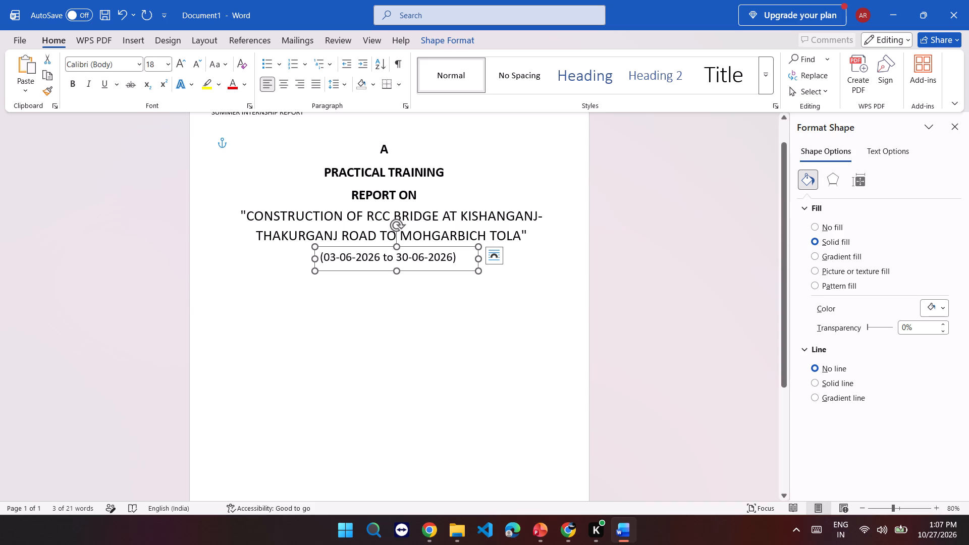
# Move the training period box up against the bridge title and trim its height slightly.
pyautogui.moveTo(341, 249); pyautogui.dragTo(337, 240)
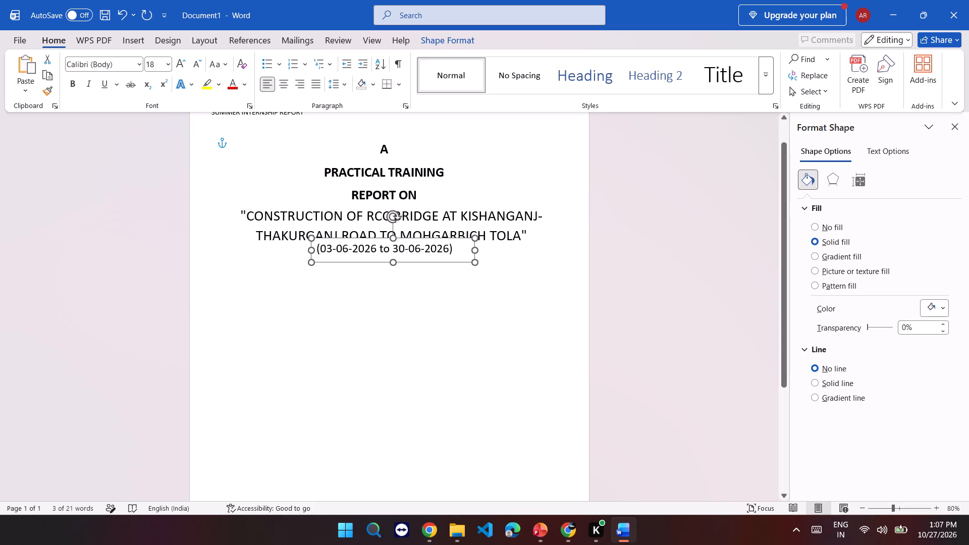
pyautogui.moveTo(337, 240); pyautogui.dragTo(341, 243)
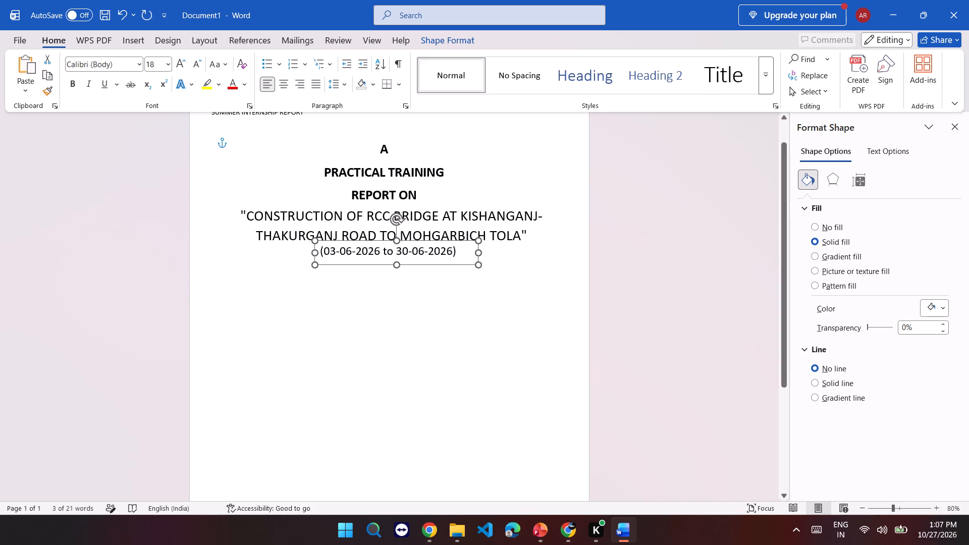
pyautogui.moveTo(341, 243); pyautogui.dragTo(341, 242)
pyautogui.click(396, 239)
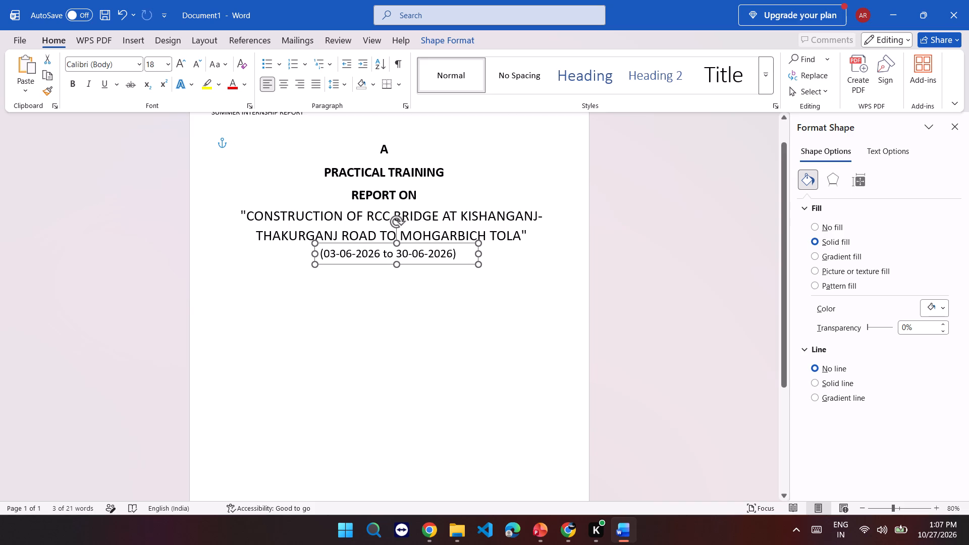
# Centre the training period within its text box and nudge the box slightly up and left.
pyautogui.click(281, 85)
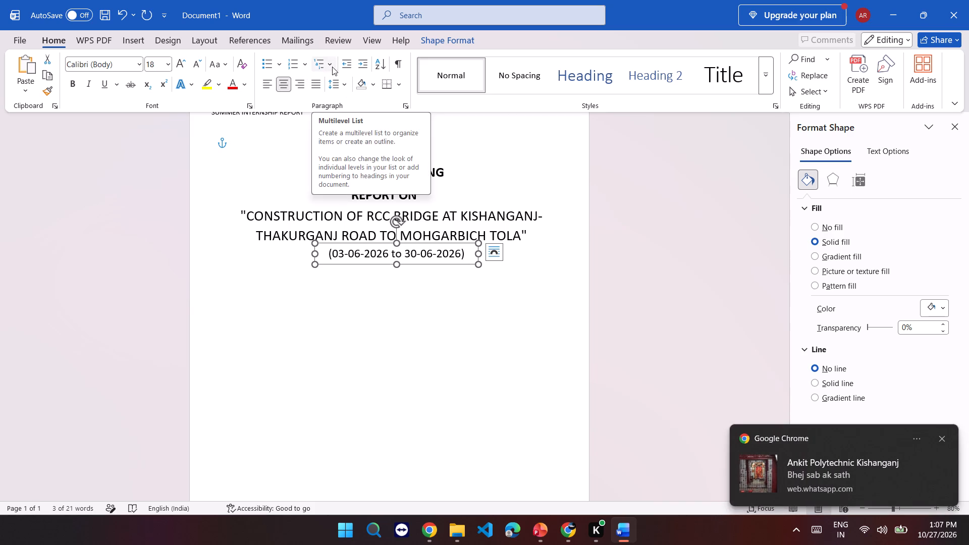
pyautogui.click(364, 243)
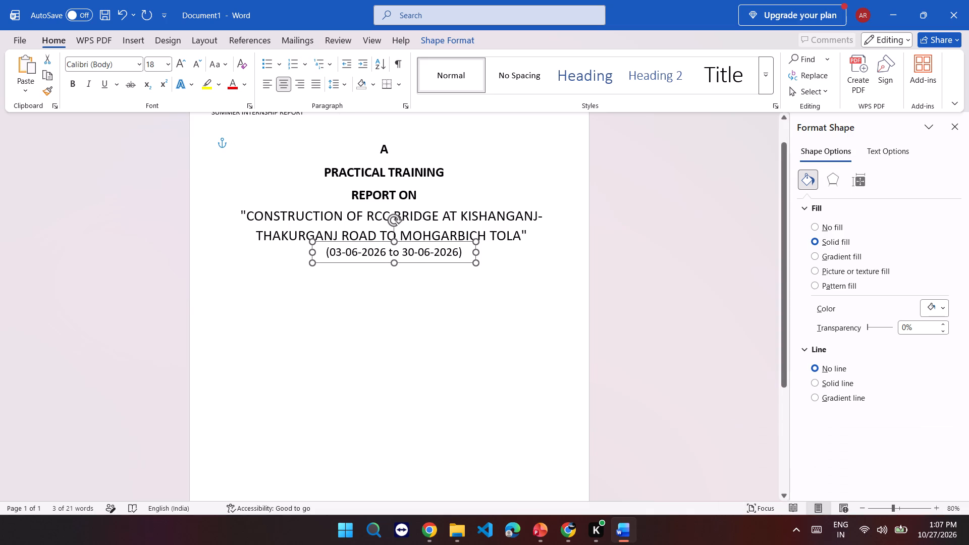
pyautogui.click(621, 264)
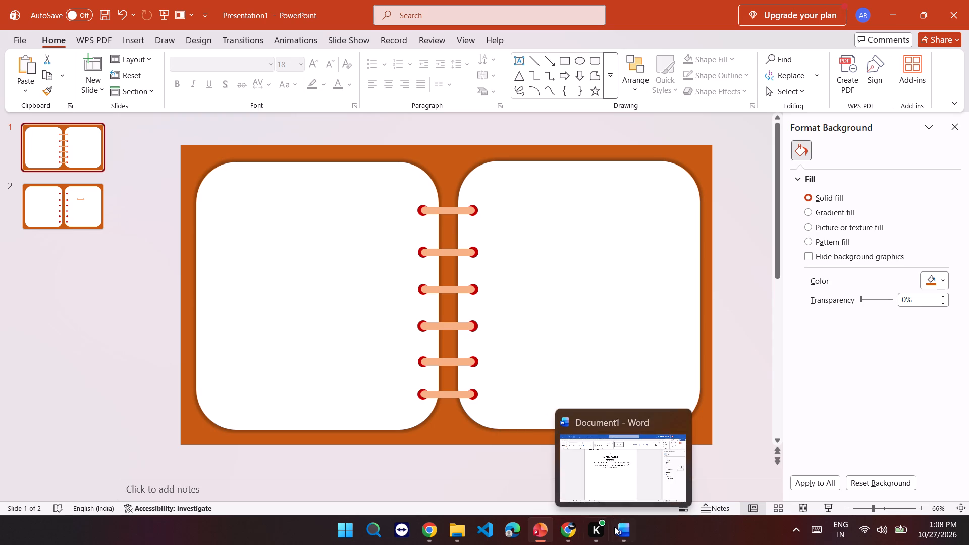
pyautogui.click(623, 476)
# Move the training period box down to leave about one blank line below the bridge title.
pyautogui.click(372, 249)
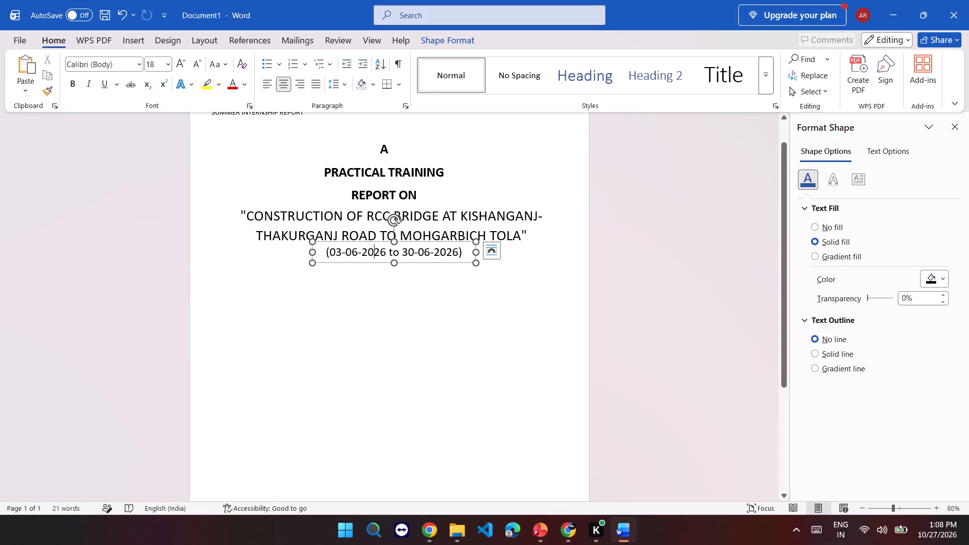
pyautogui.moveTo(408, 242); pyautogui.dragTo(406, 274)
pyautogui.click(356, 258)
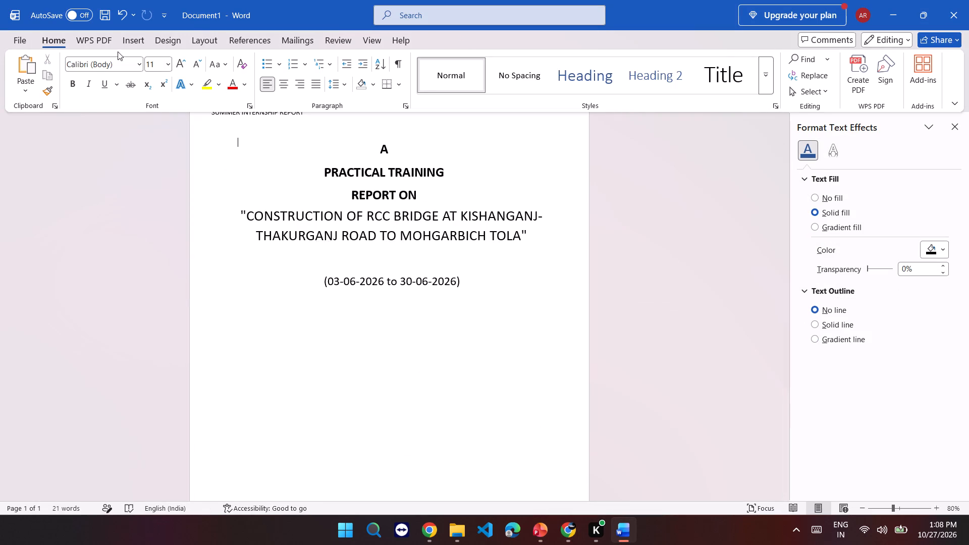
# Draw a text box about 4.54 inches wide and 1.59 inches high directly below the bridge title.
pyautogui.click(59, 46)
pyautogui.click(135, 37)
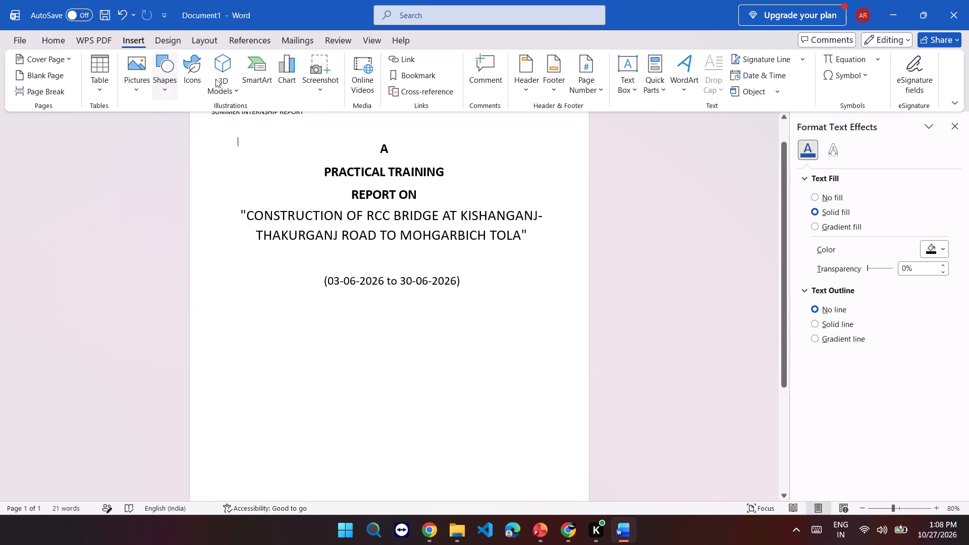
pyautogui.click(162, 87)
pyautogui.click(163, 124)
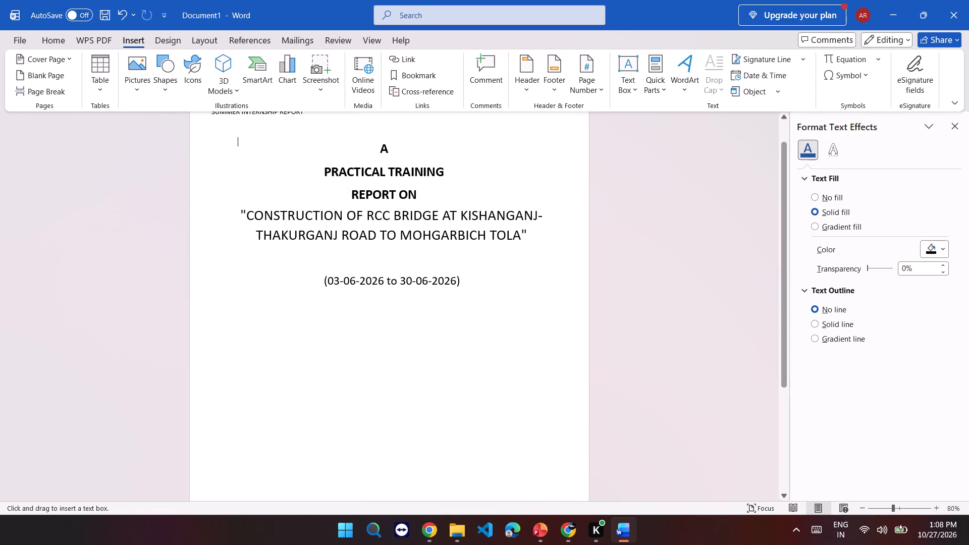
pyautogui.moveTo(311, 242); pyautogui.dragTo(531, 319)
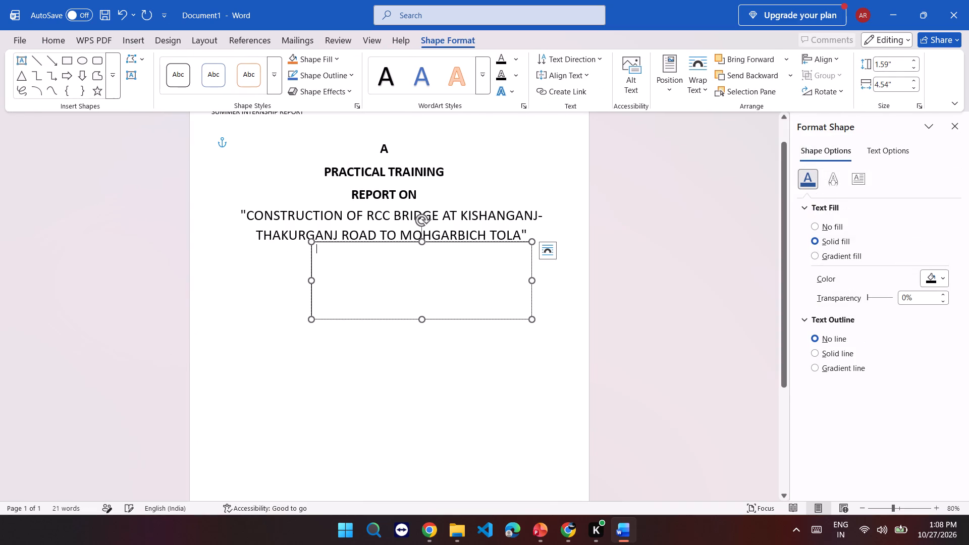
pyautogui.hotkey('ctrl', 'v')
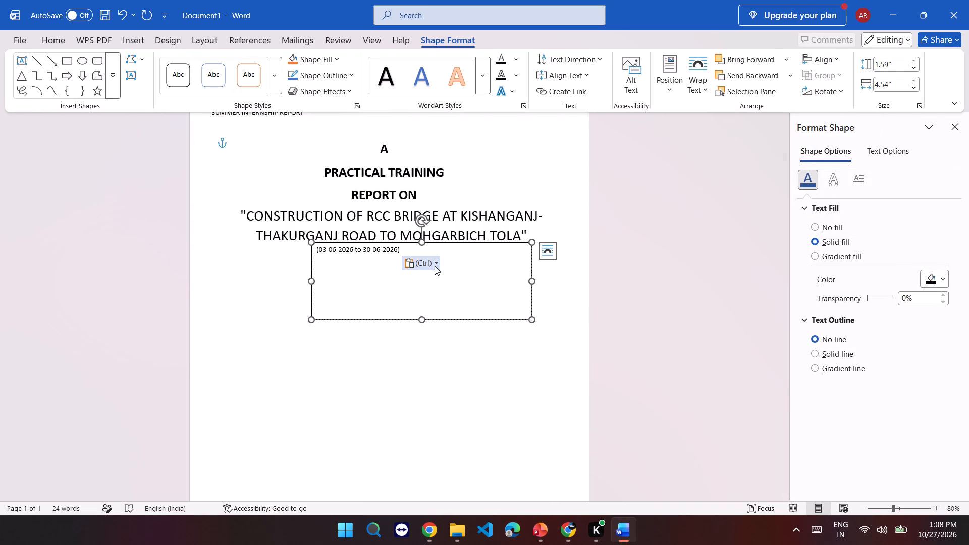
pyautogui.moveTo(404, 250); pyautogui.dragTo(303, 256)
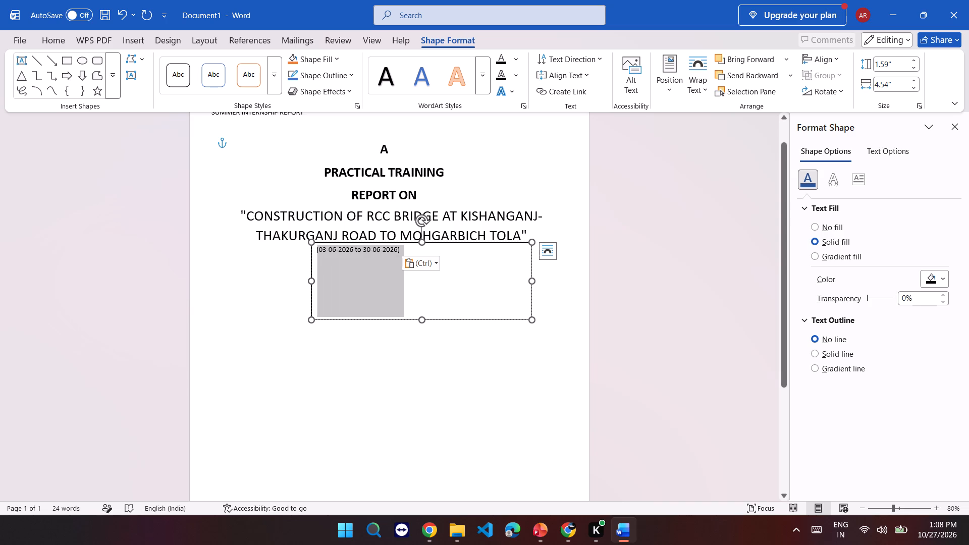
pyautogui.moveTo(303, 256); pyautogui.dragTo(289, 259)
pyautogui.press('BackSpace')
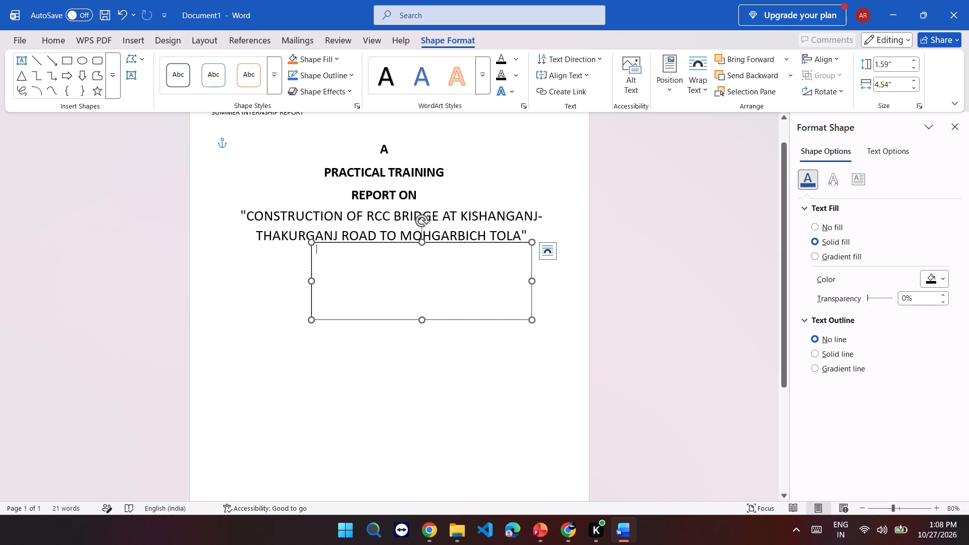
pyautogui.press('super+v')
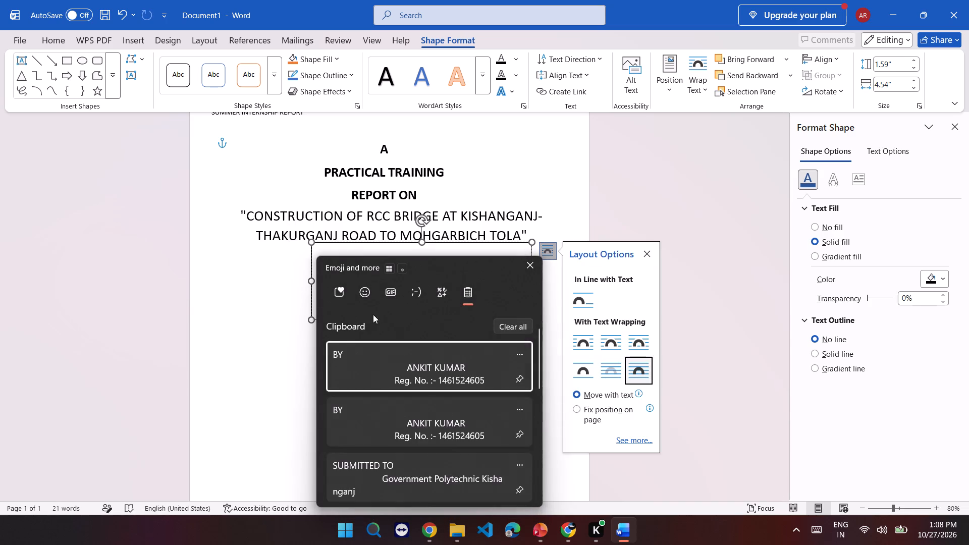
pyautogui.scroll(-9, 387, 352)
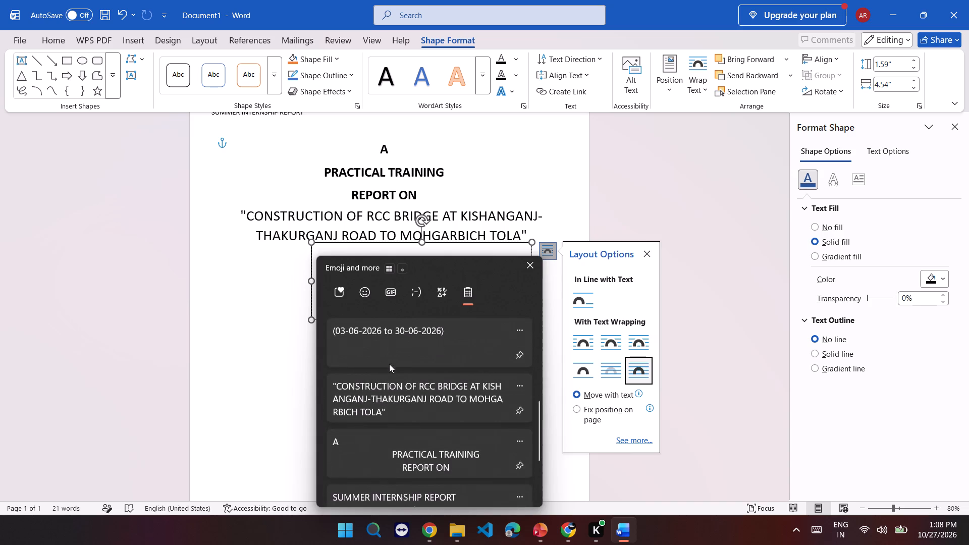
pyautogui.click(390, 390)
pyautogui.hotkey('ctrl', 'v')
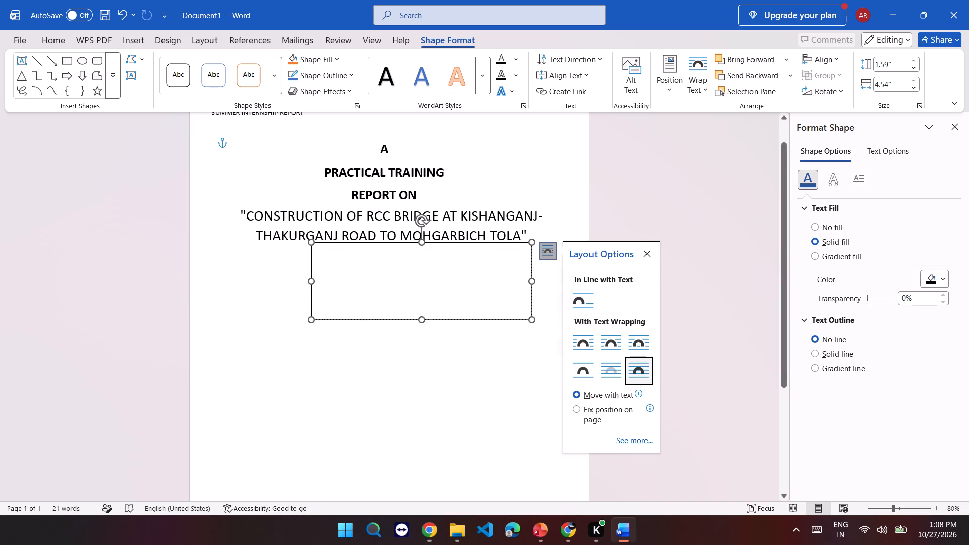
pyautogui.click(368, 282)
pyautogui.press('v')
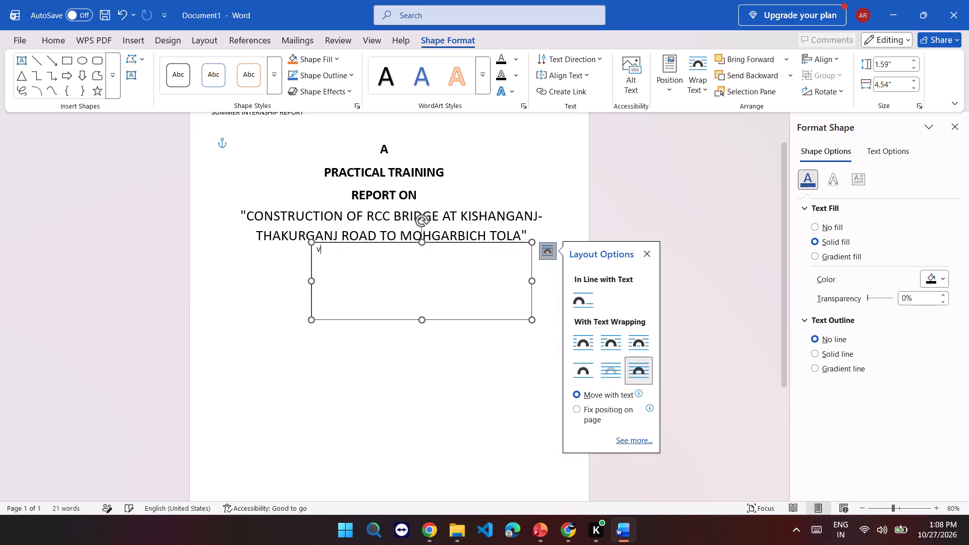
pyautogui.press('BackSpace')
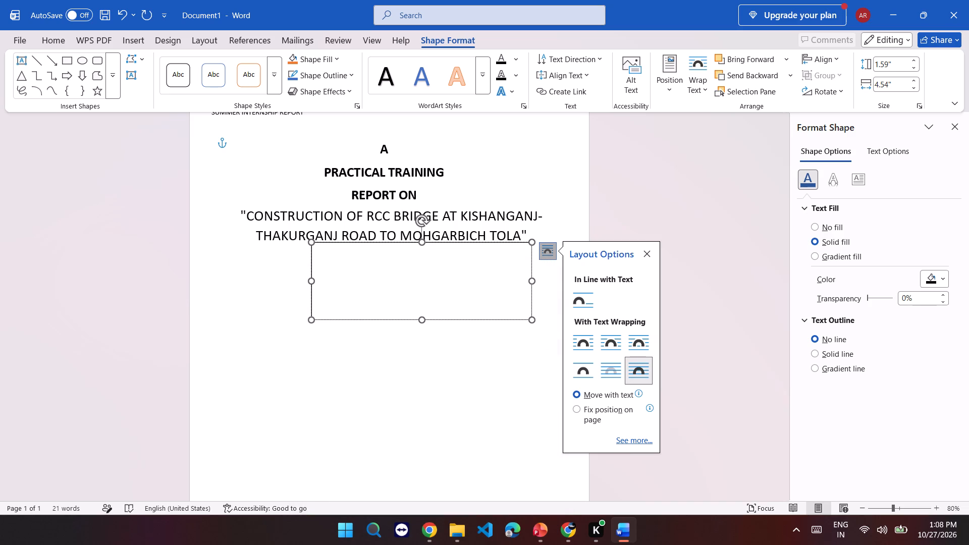
# Insert the copied bridge title block into the new text box and keep only "(Package No.: MMGSY/2025-26/KISHANGANJ-2/01)".
pyautogui.press('super+v')
pyautogui.scroll(-7, 419, 366)
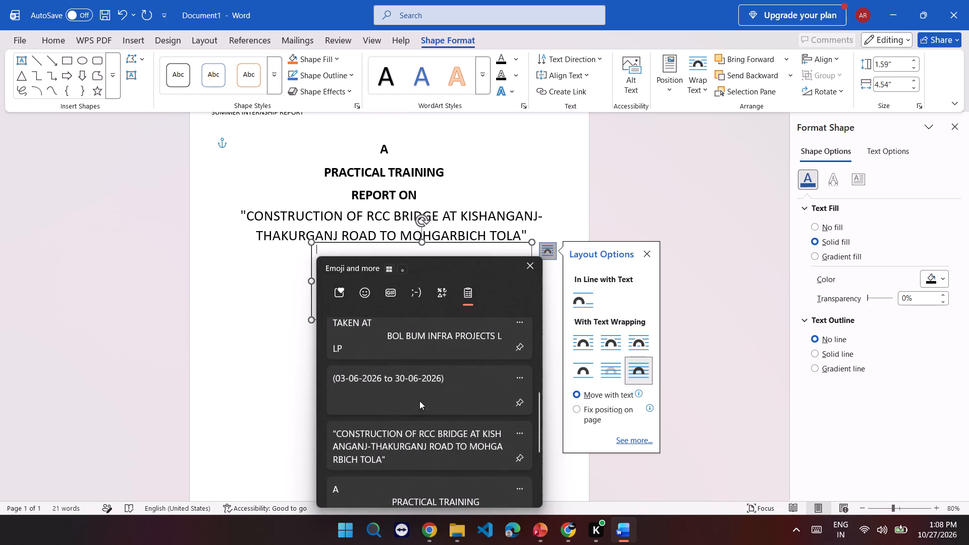
pyautogui.click(413, 454)
pyautogui.hotkey('ctrl', 'v')
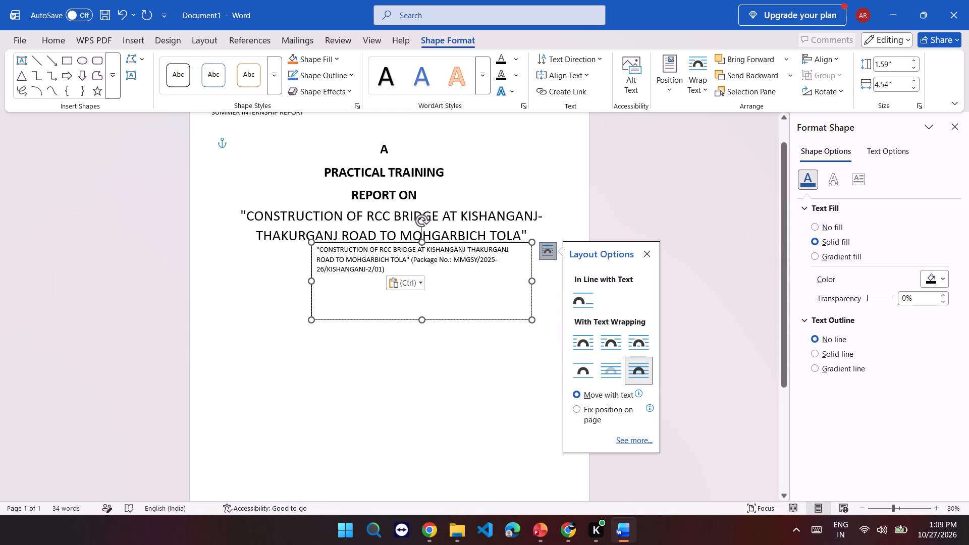
pyautogui.moveTo(409, 257); pyautogui.dragTo(312, 233)
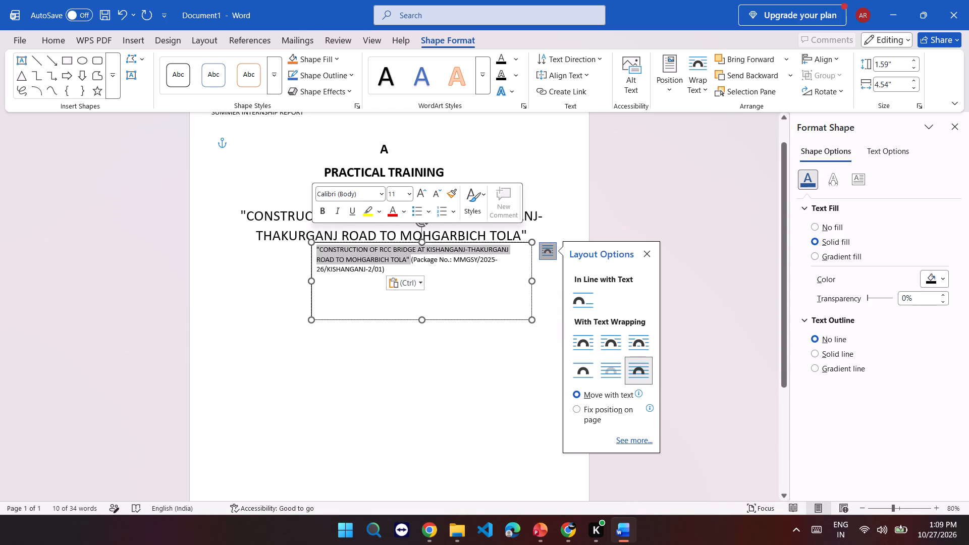
pyautogui.press('BackSpace')
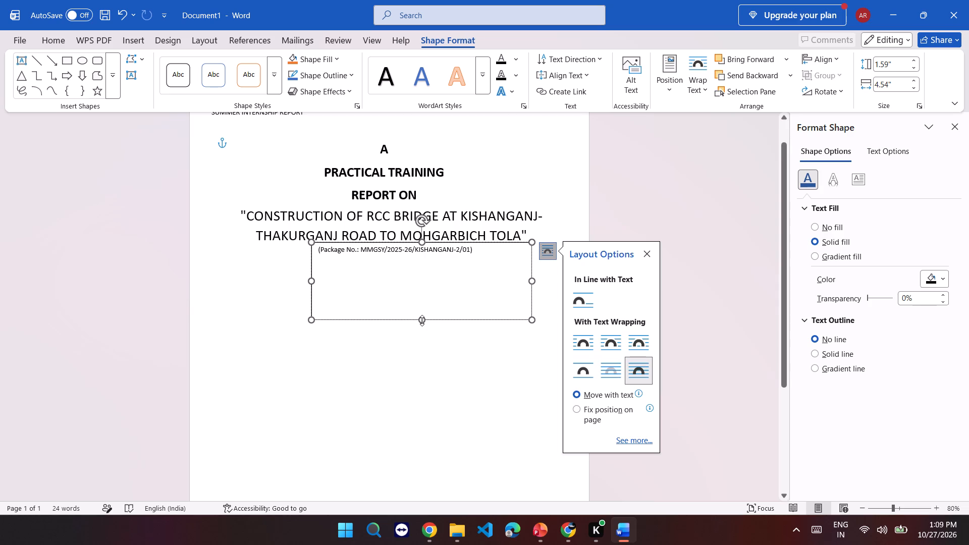
# Reduce the package number box's height to about 0.48 inches and nudge it slightly down.
pyautogui.moveTo(422, 320); pyautogui.dragTo(413, 261)
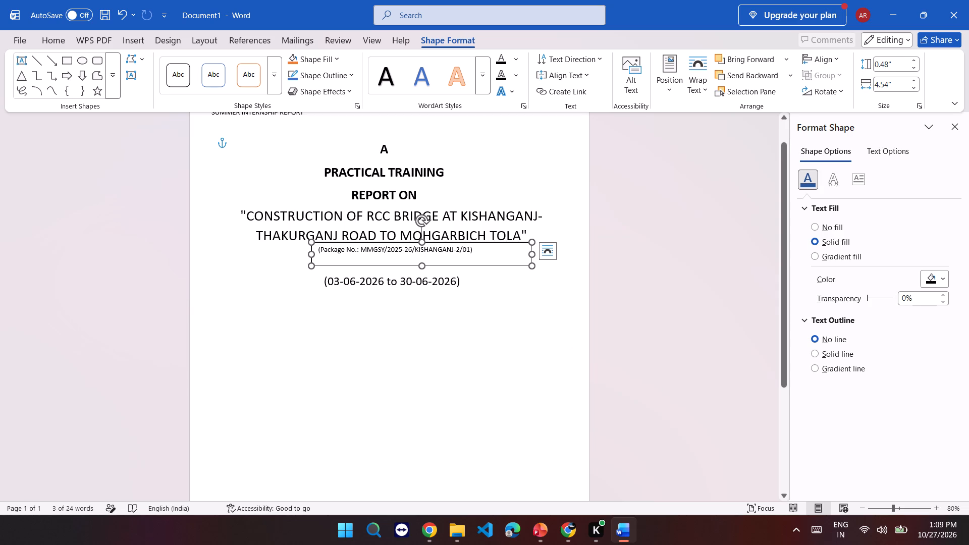
pyautogui.click(445, 242)
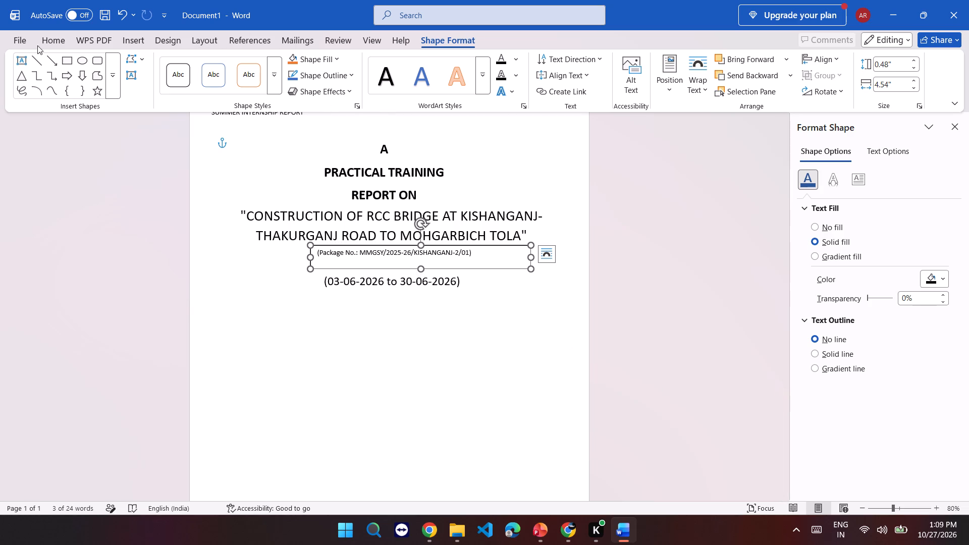
# Centre the package number within its text box and shift the box left until it sits centred under the bridge title.
pyautogui.click(23, 41)
pyautogui.click(13, 38)
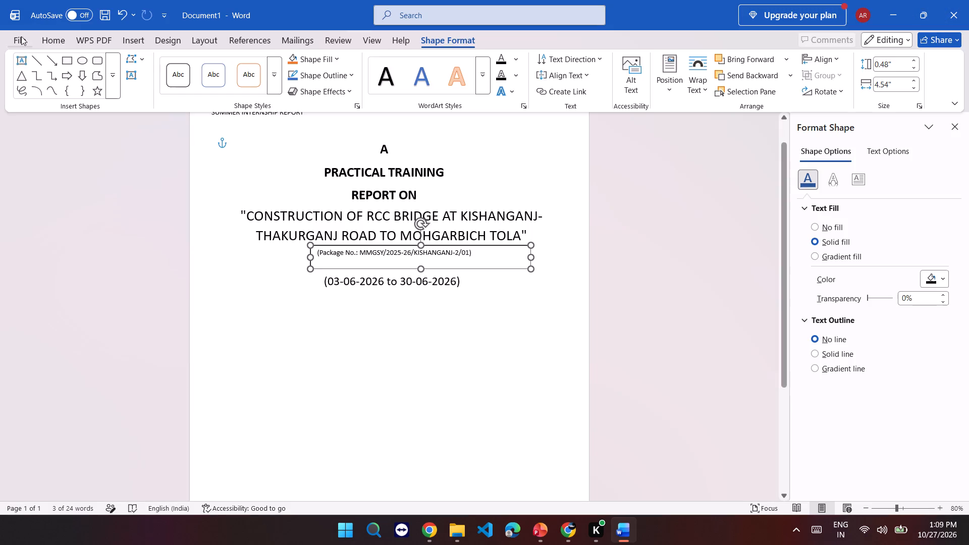
pyautogui.click(57, 35)
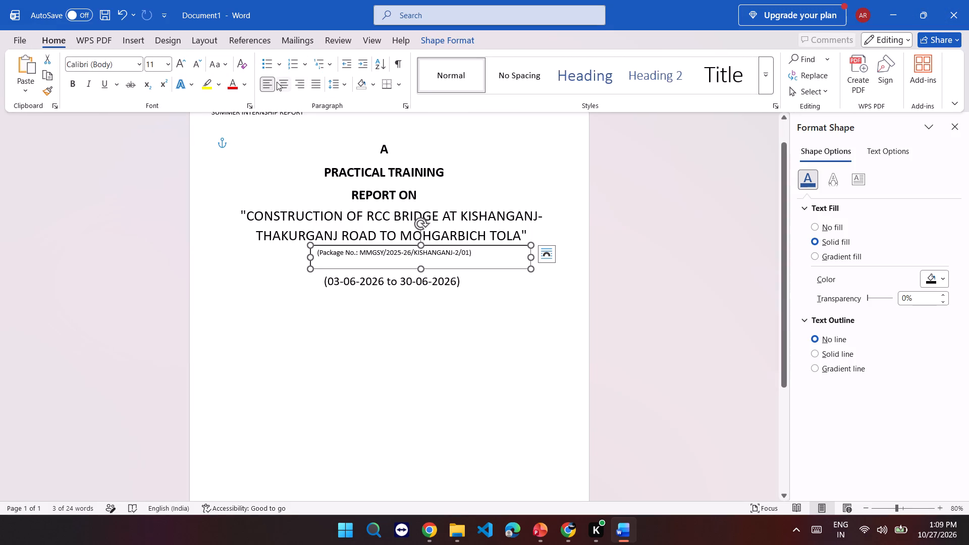
pyautogui.click(277, 81)
pyautogui.moveTo(373, 246); pyautogui.dragTo(360, 245)
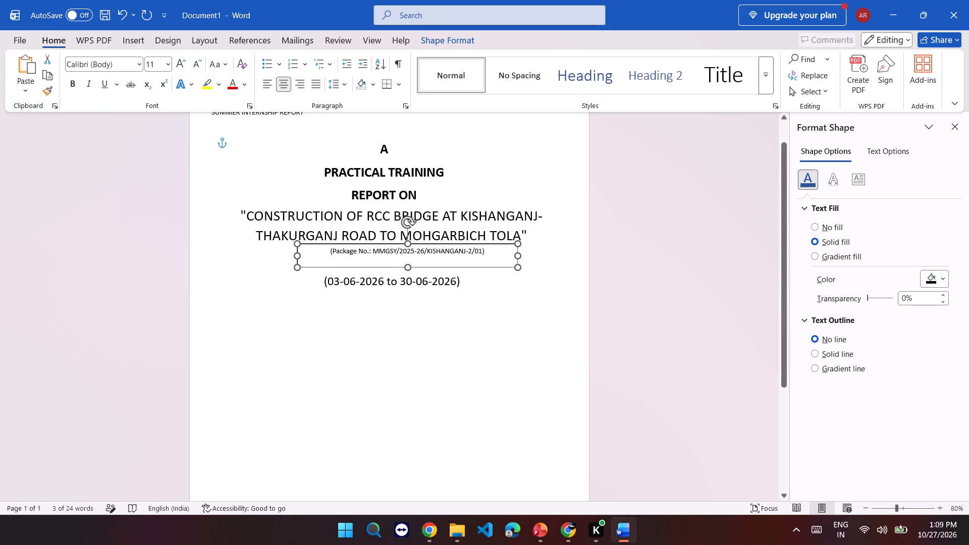
pyautogui.moveTo(360, 245); pyautogui.dragTo(354, 245)
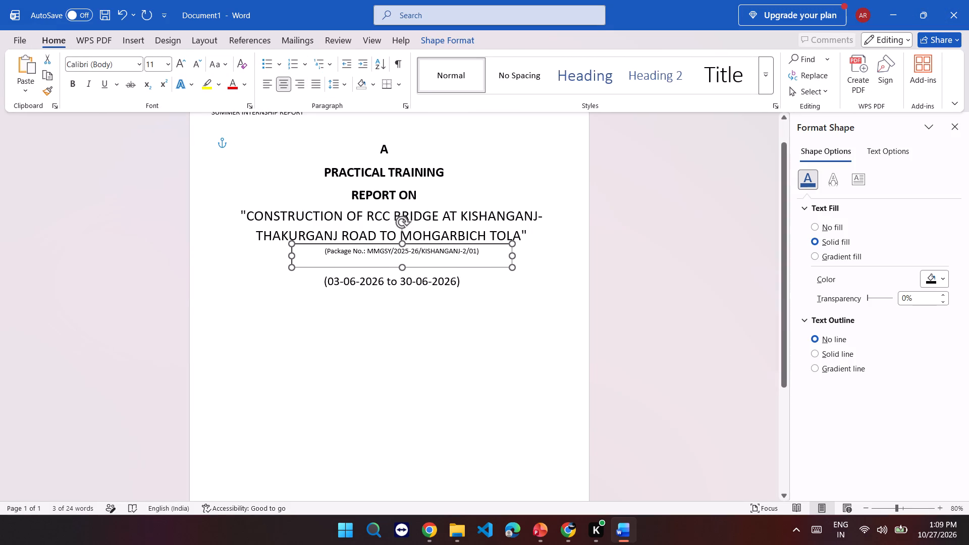
pyautogui.moveTo(354, 245); pyautogui.dragTo(347, 245)
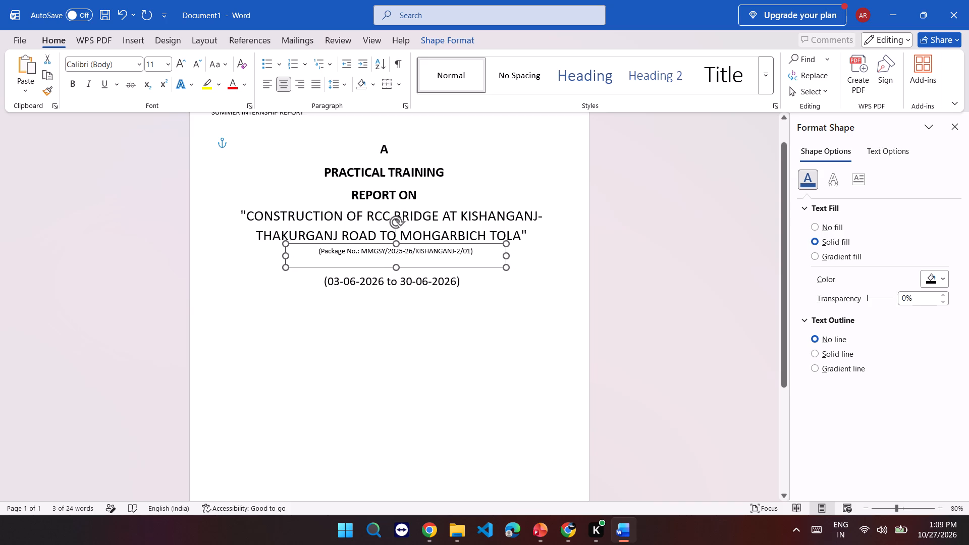
pyautogui.moveTo(347, 245); pyautogui.dragTo(347, 245)
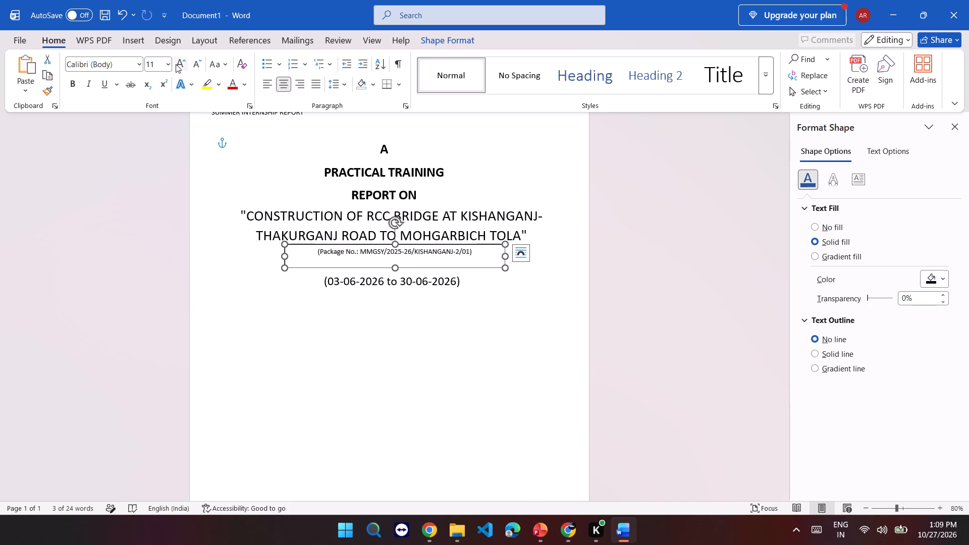
# Set the package number text to size 14 and nudge its box up against the bridge title.
pyautogui.click(165, 68)
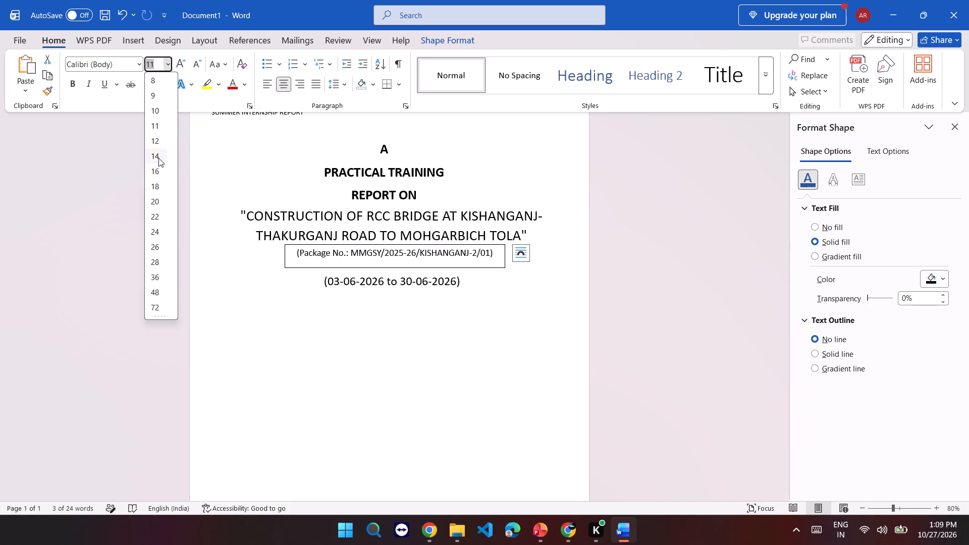
pyautogui.click(158, 159)
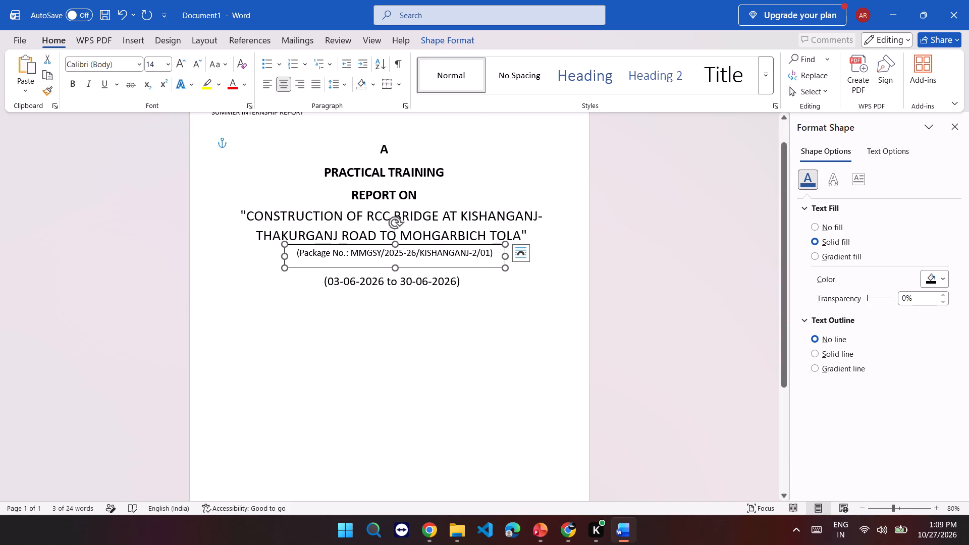
pyautogui.click(335, 245)
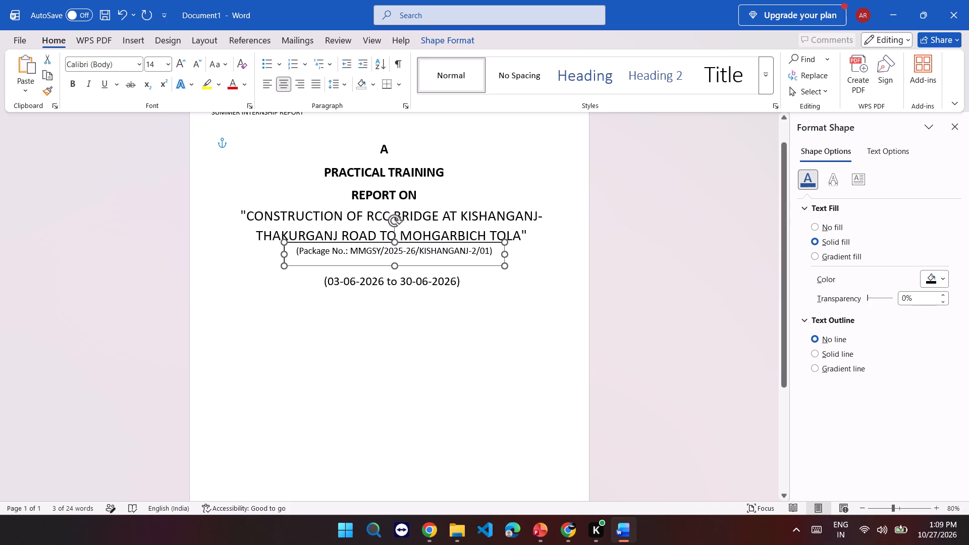
# Nudge the training period box slightly up and to the right.
pyautogui.click(357, 283)
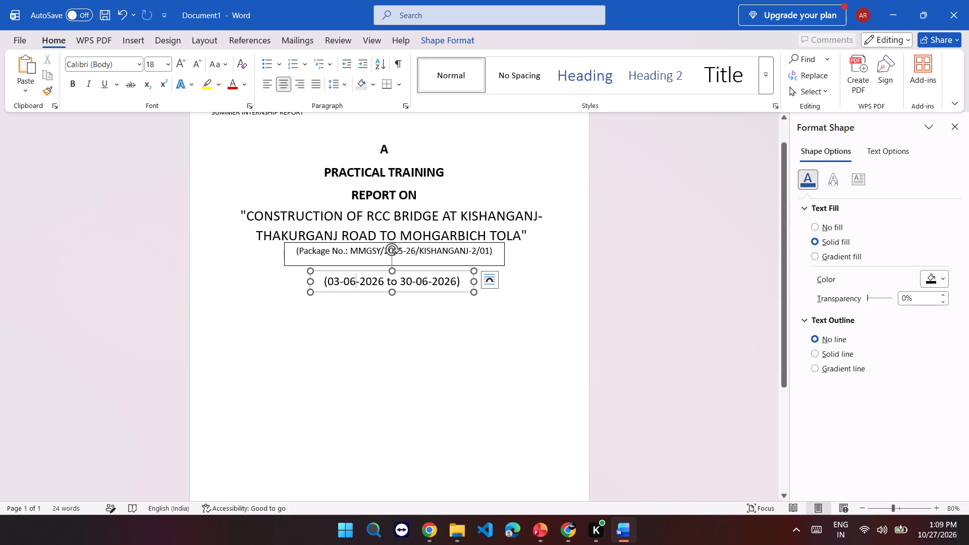
pyautogui.moveTo(359, 271); pyautogui.dragTo(365, 269)
# Remove the outline from the package number text box by setting its line to No line.
pyautogui.click(288, 256)
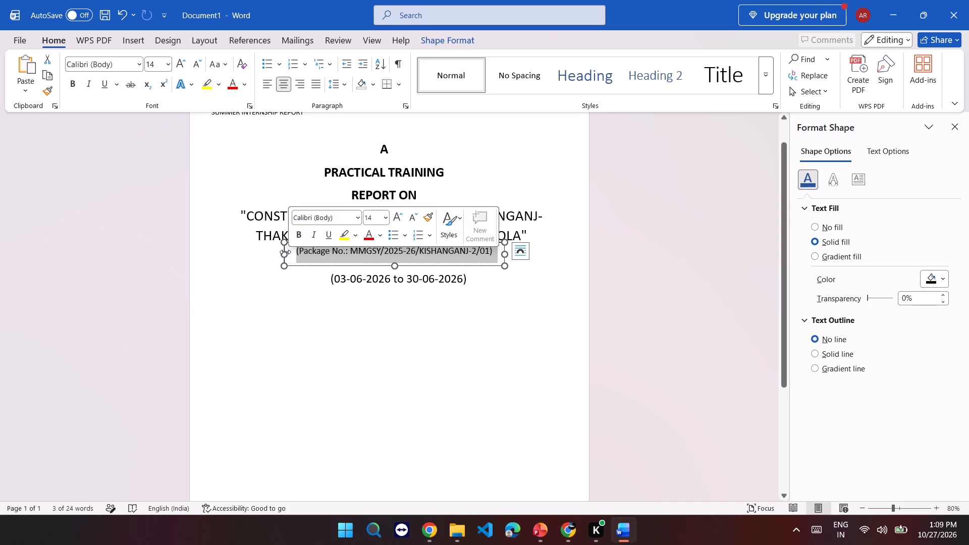
pyautogui.click(284, 257)
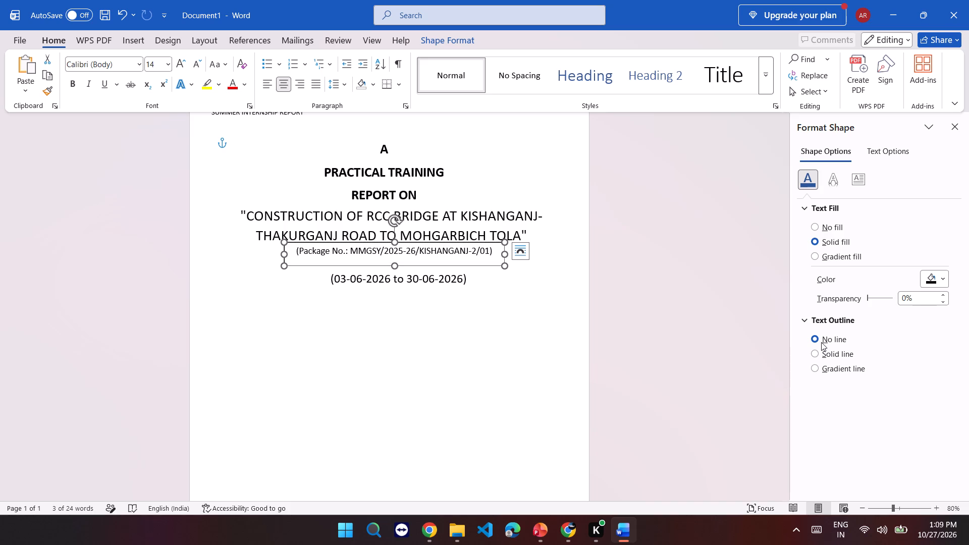
pyautogui.moveTo(892, 149); pyautogui.dragTo(879, 149)
pyautogui.click(837, 148)
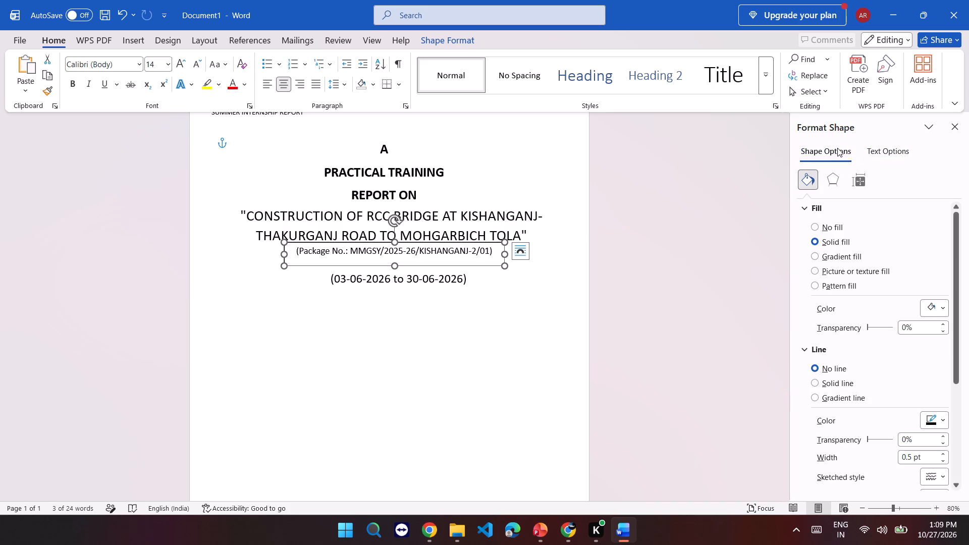
pyautogui.click(413, 261)
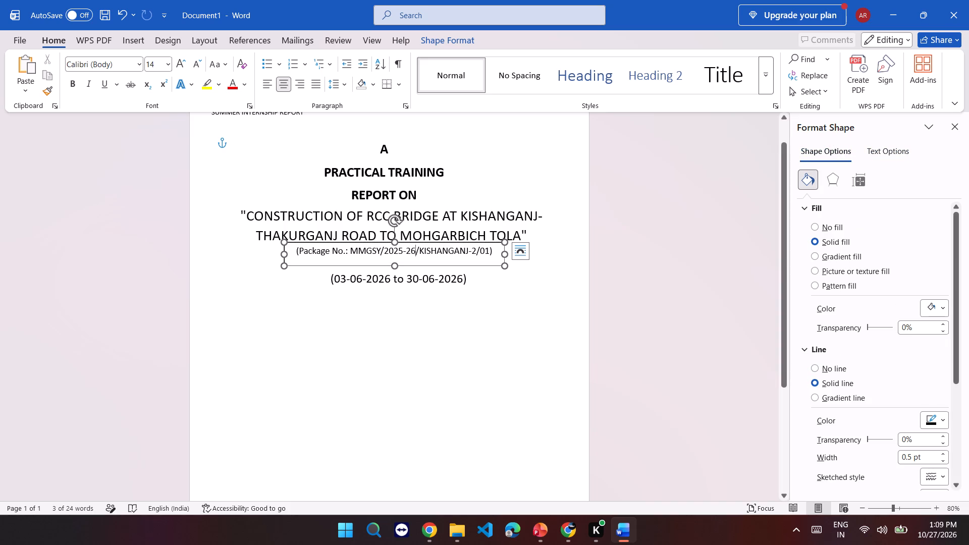
pyautogui.click(818, 365)
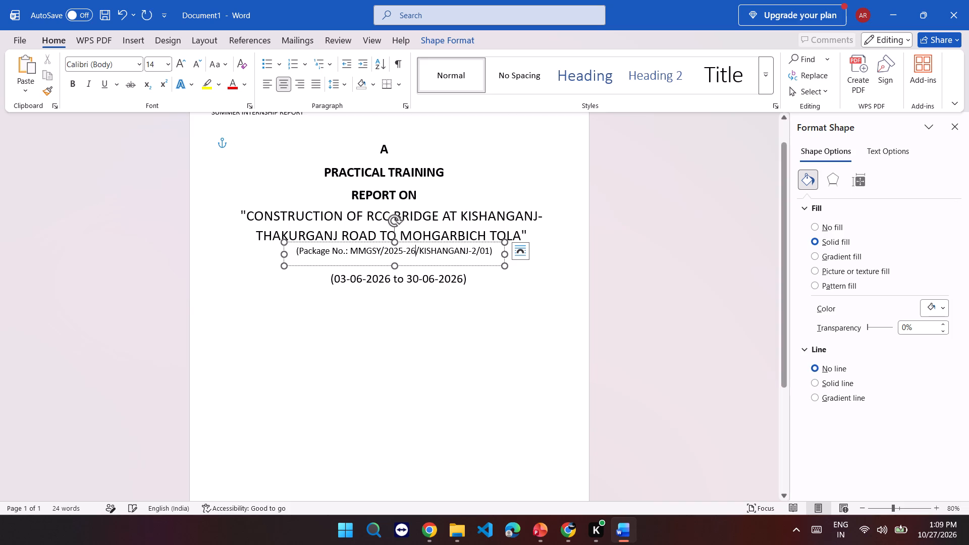
pyautogui.click(632, 309)
# Move the training period box up so it sits directly beneath the package number.
pyautogui.click(395, 271)
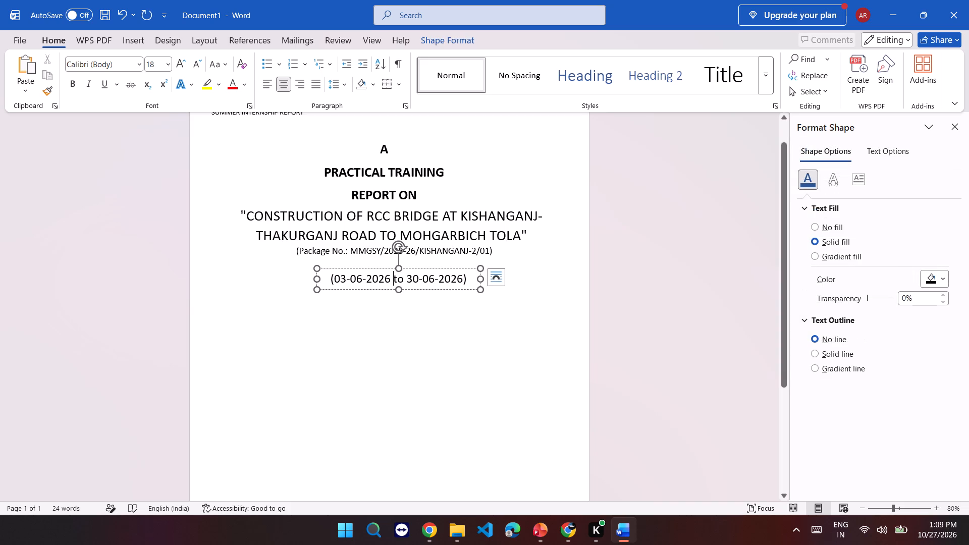
pyautogui.moveTo(417, 269); pyautogui.dragTo(418, 258)
pyautogui.click(622, 291)
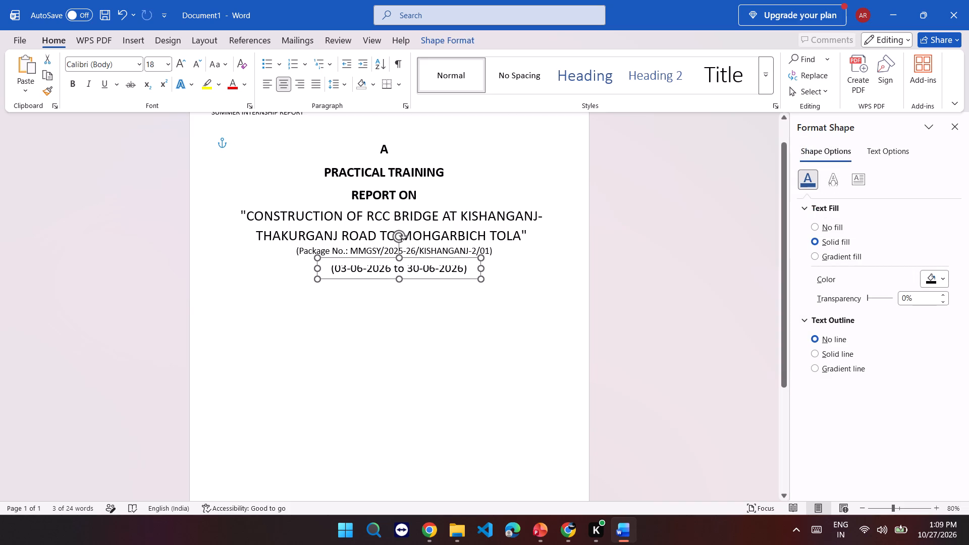
# Trim the package number box's height slightly from its bottom edge.
pyautogui.click(432, 261)
pyautogui.moveTo(395, 264); pyautogui.dragTo(398, 259)
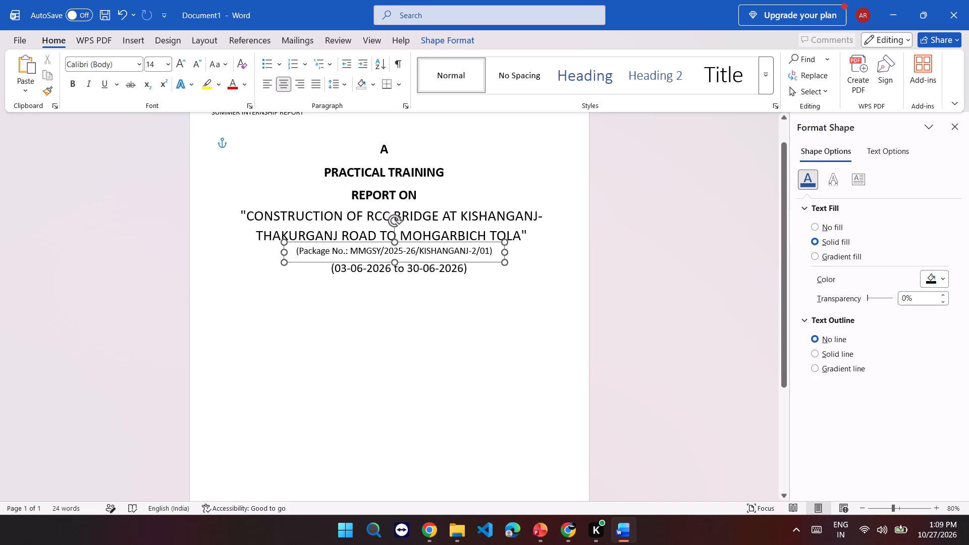
# Nudge the training period box slightly up, closer beneath the package number.
pyautogui.moveTo(398, 259); pyautogui.dragTo(398, 258)
pyautogui.click(661, 308)
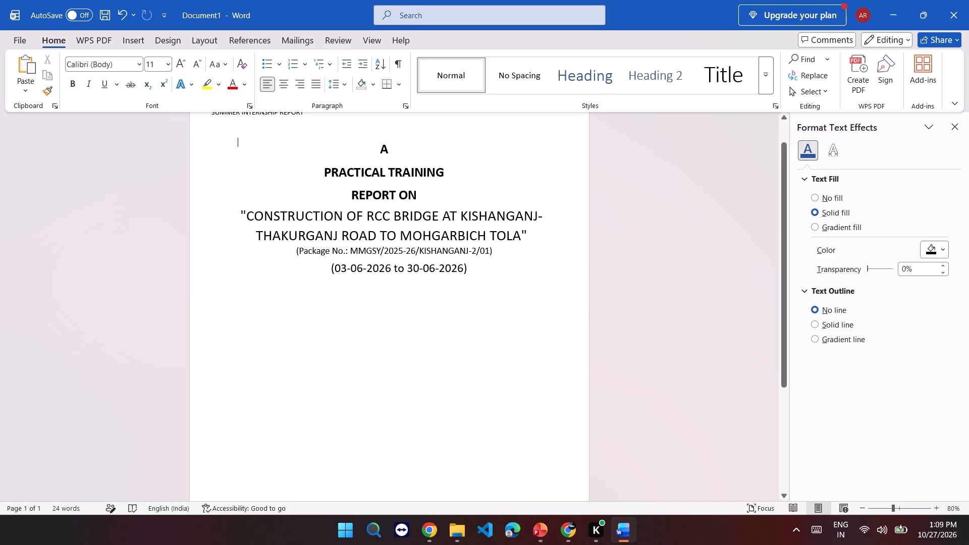
pyautogui.click(412, 274)
pyautogui.click(410, 257)
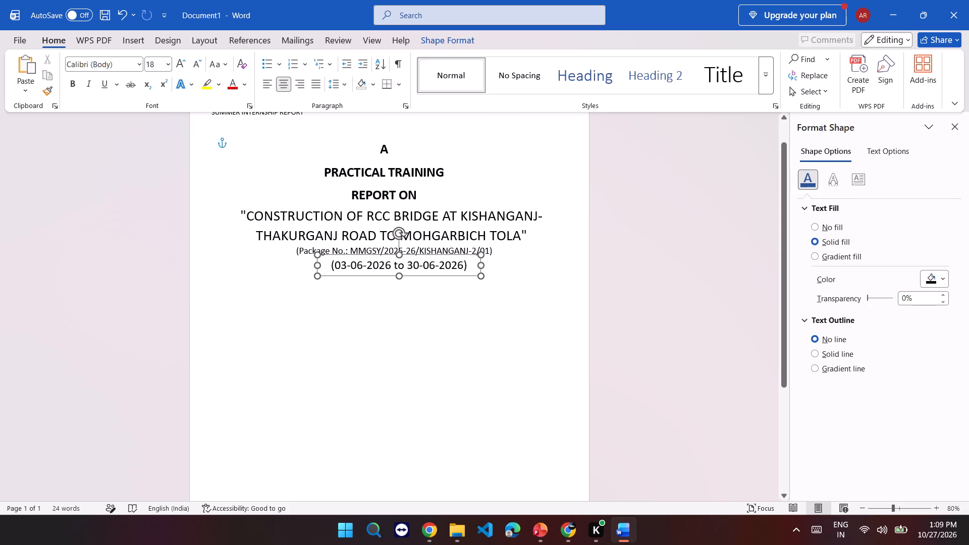
pyautogui.click(649, 262)
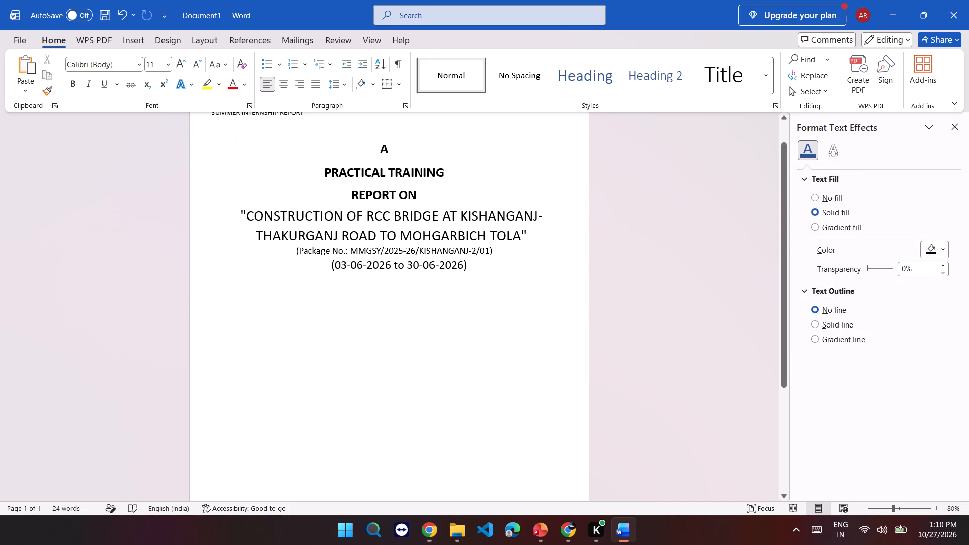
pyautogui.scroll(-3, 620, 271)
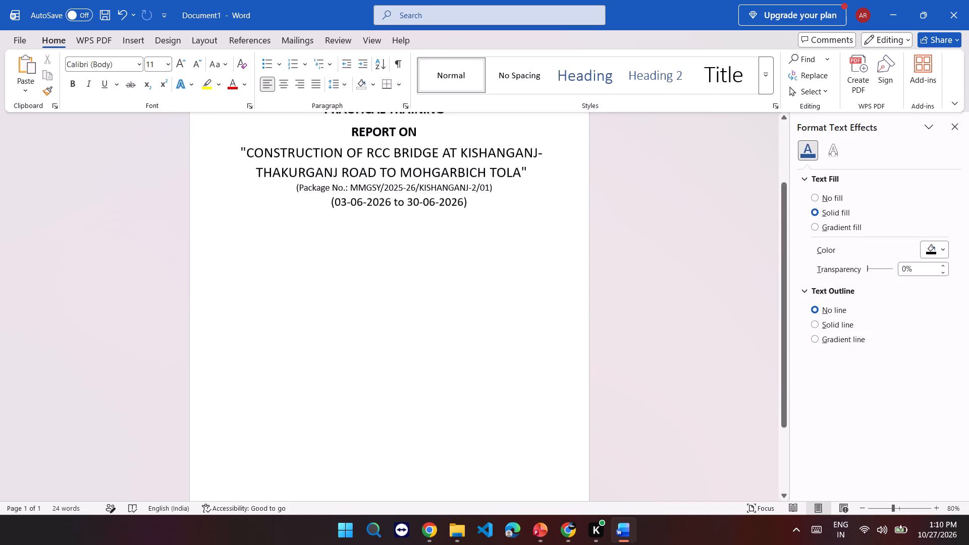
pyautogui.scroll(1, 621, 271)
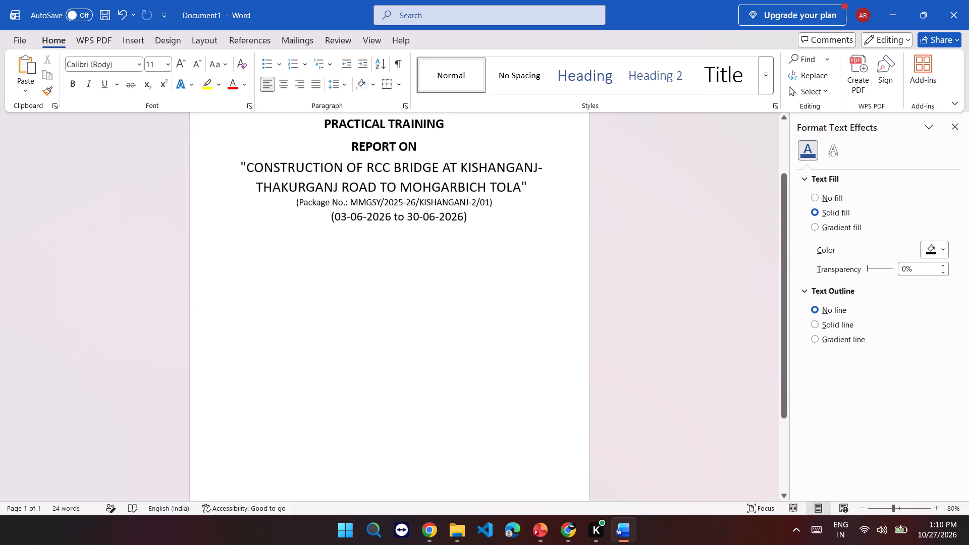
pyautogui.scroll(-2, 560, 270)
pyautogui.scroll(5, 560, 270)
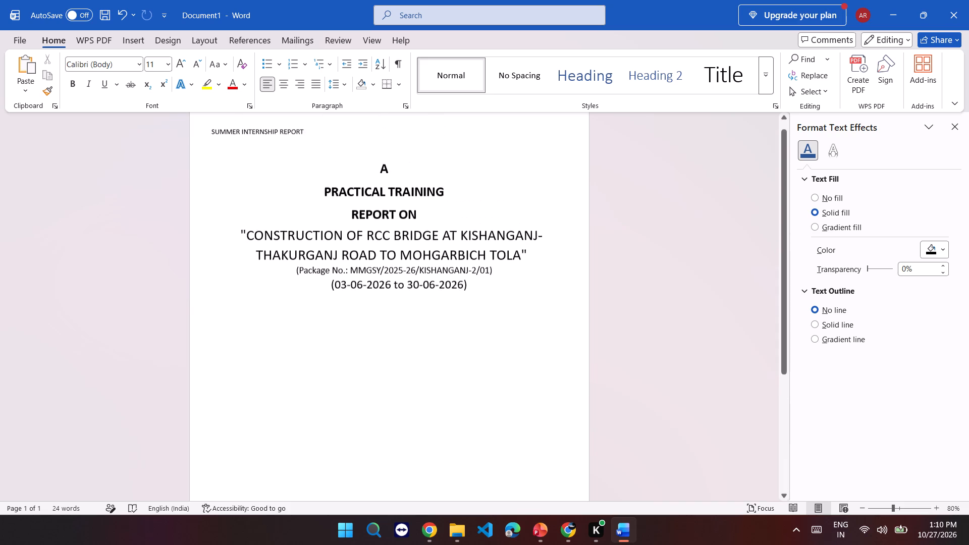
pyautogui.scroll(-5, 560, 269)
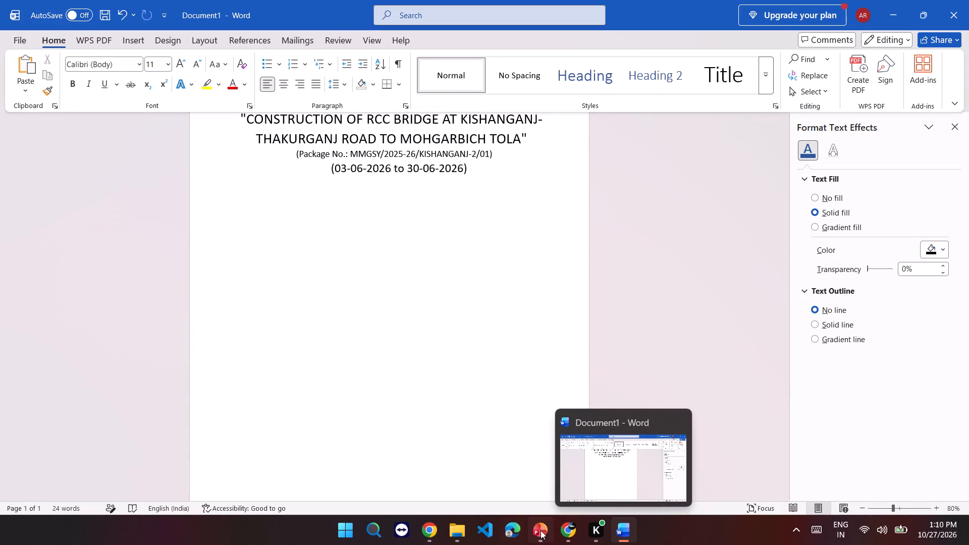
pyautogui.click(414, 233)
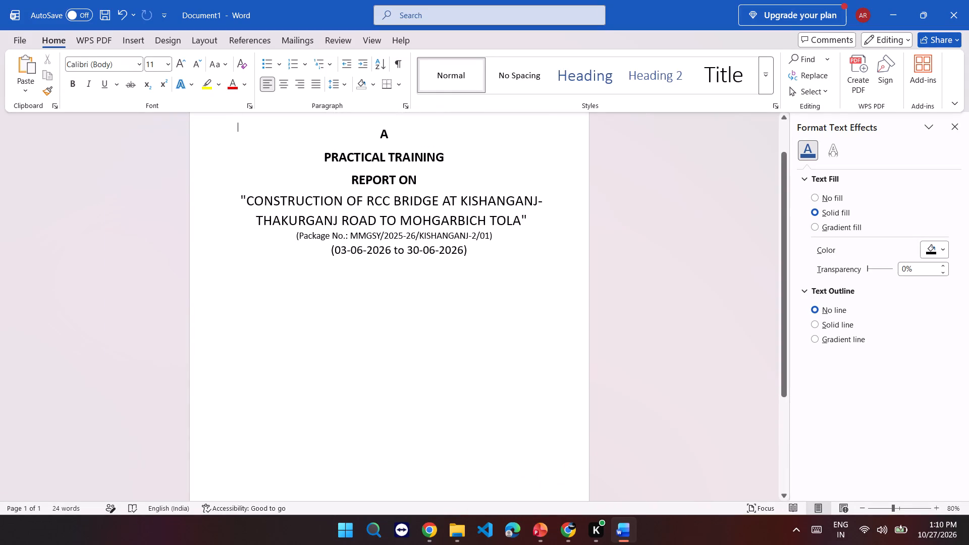
# Shift the training period box slightly left to centre it under the package number.
pyautogui.click(357, 249)
pyautogui.click(386, 238)
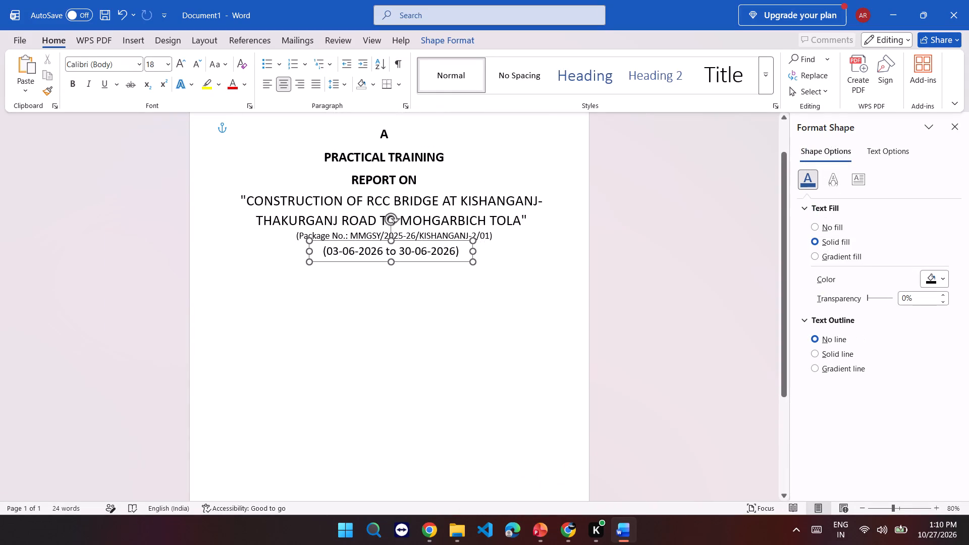
pyautogui.click(621, 283)
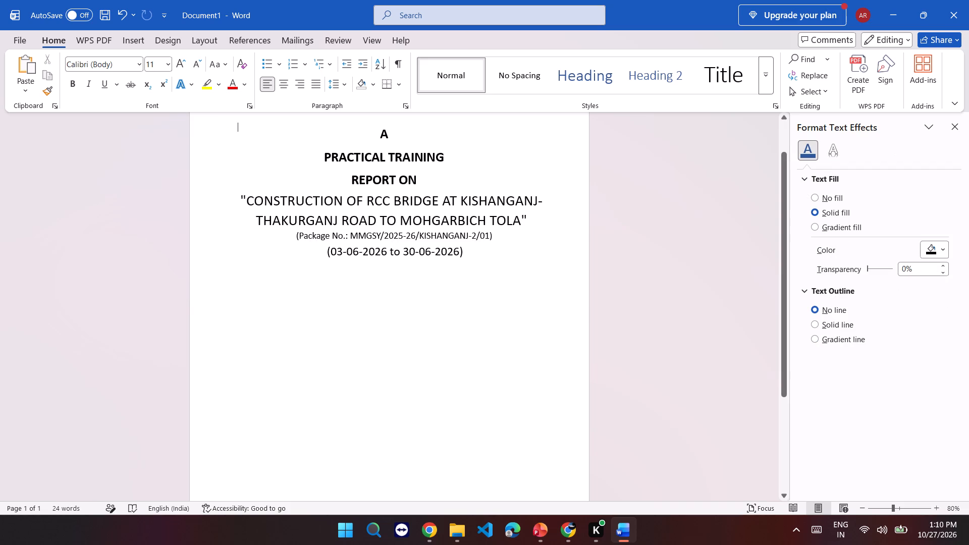
# Place a copy of the training period text box in the empty space below the original.
pyautogui.click(404, 254)
pyautogui.moveTo(437, 241); pyautogui.dragTo(423, 284, button='right')
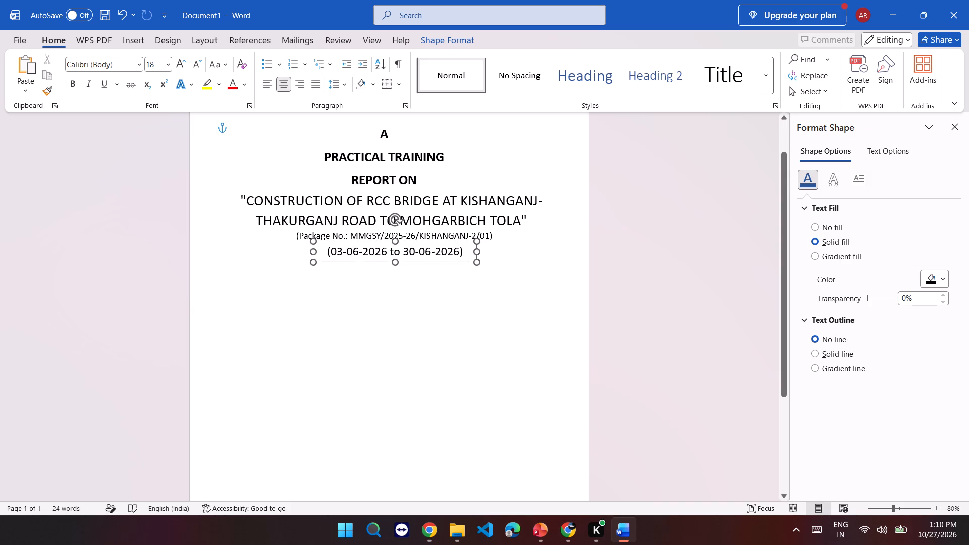
pyautogui.moveTo(423, 284); pyautogui.dragTo(421, 292, button='right')
pyautogui.click(453, 320)
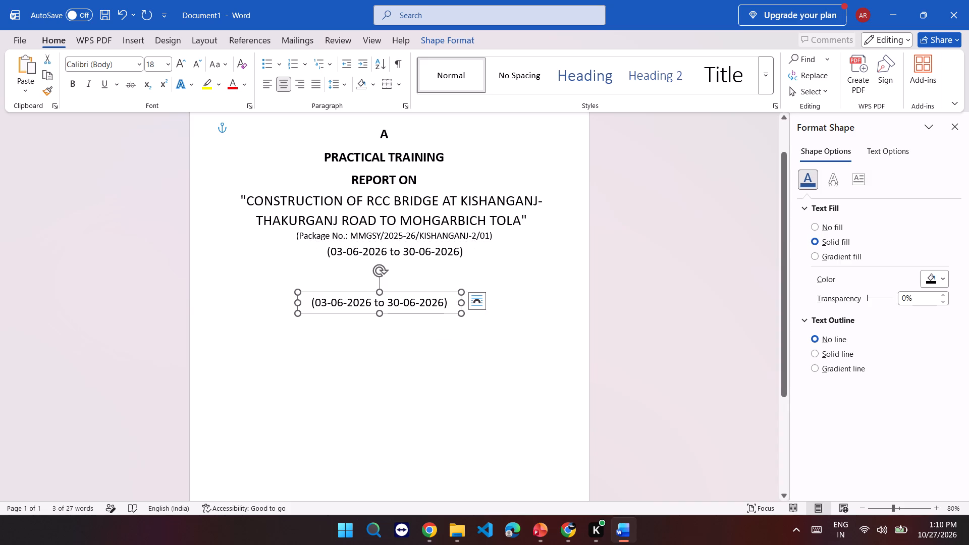
# Move the copied training period box up and to the right, just beneath the original training period line.
pyautogui.moveTo(427, 294); pyautogui.dragTo(445, 272)
pyautogui.moveTo(434, 292); pyautogui.dragTo(451, 281)
pyautogui.moveTo(439, 292); pyautogui.dragTo(461, 290)
pyautogui.click(404, 292)
pyautogui.click(416, 300)
pyautogui.click(413, 307)
pyautogui.moveTo(424, 292); pyautogui.dragTo(426, 306)
pyautogui.click(531, 321)
pyautogui.click(511, 326)
pyautogui.click(428, 340)
pyautogui.doubleClick(414, 322)
pyautogui.click(419, 324)
pyautogui.click(414, 302)
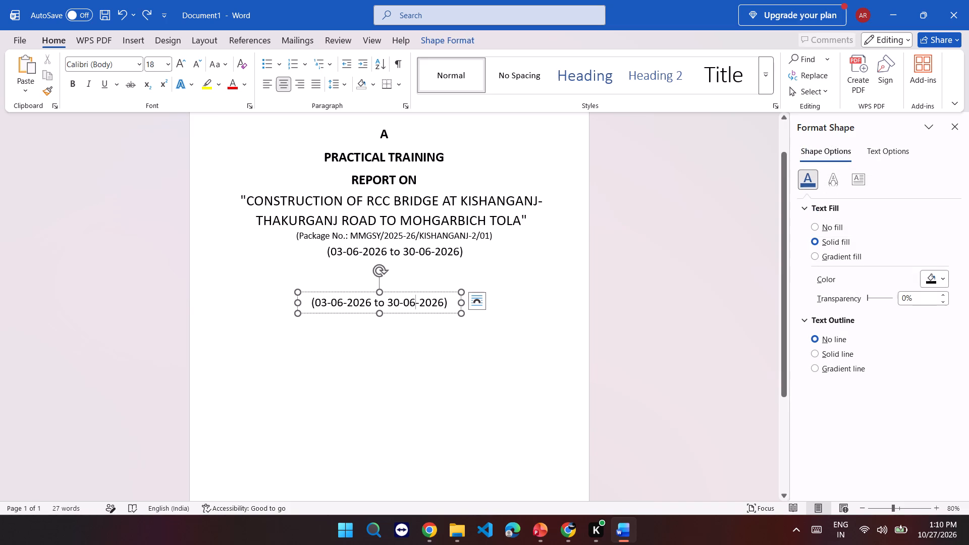
pyautogui.moveTo(443, 292); pyautogui.dragTo(466, 265)
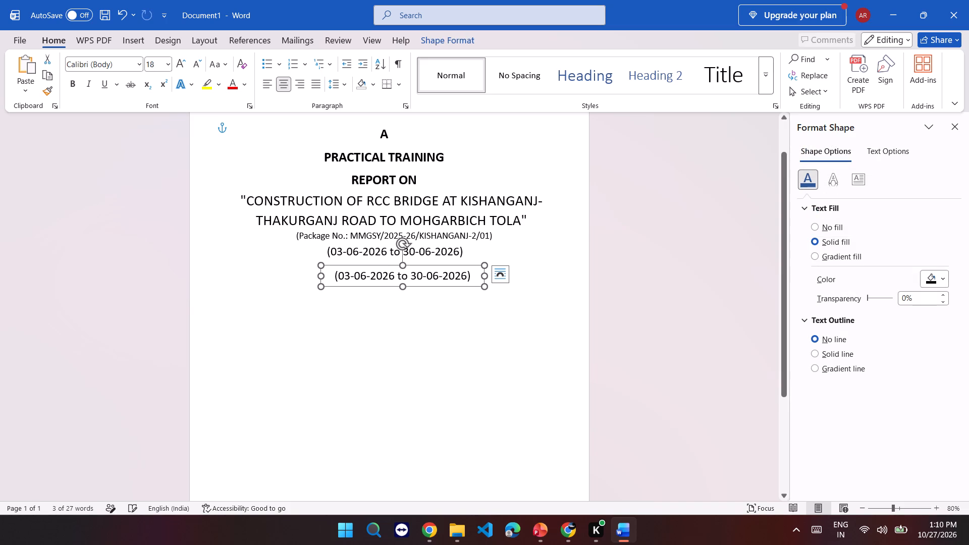
# Replace the copied box's text with the "TAKEN AT BOL BUM INFRA PROJECTS LLP" block from the clipboard history.
pyautogui.click(469, 278)
pyautogui.hotkey('ctrl', 'a')
pyautogui.press('super+v')
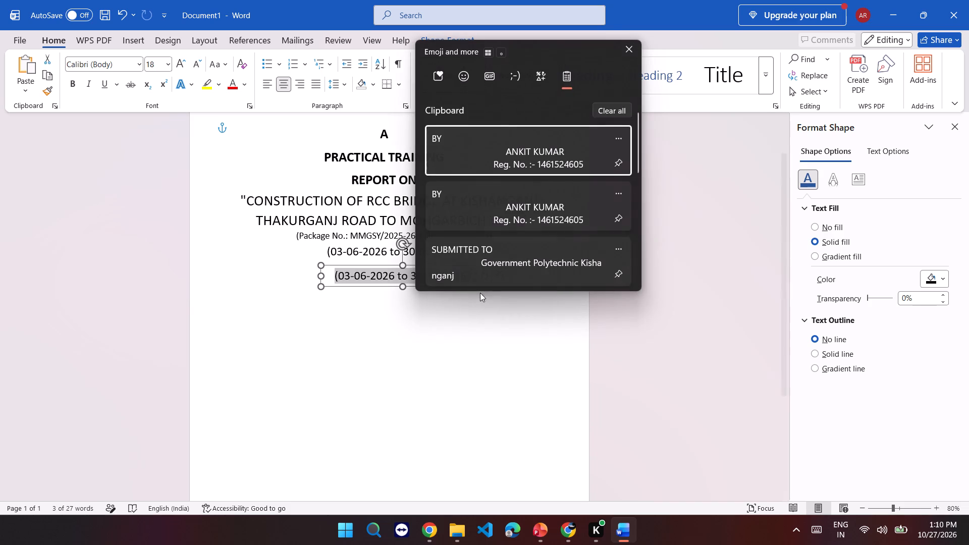
pyautogui.scroll(-5, 481, 215)
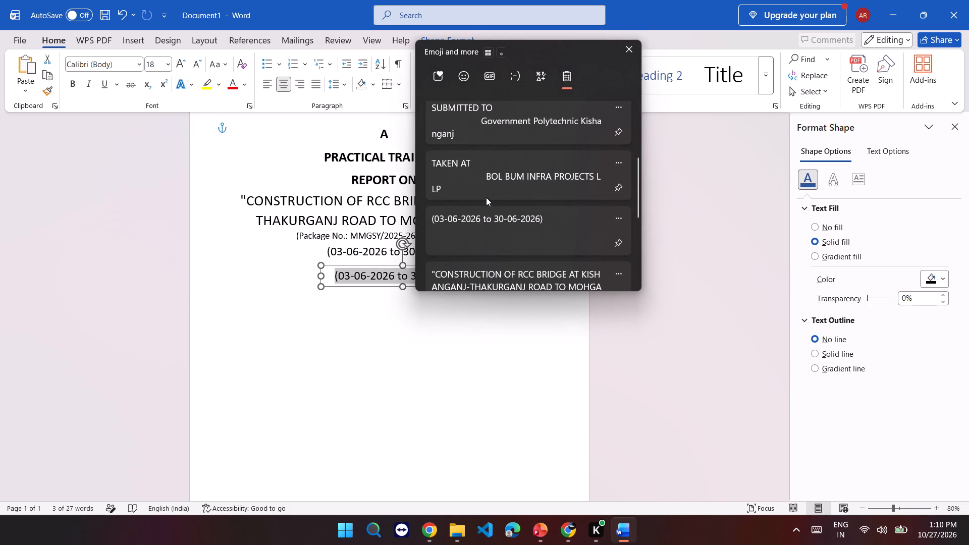
pyautogui.click(485, 191)
pyautogui.hotkey('ctrl', 'v')
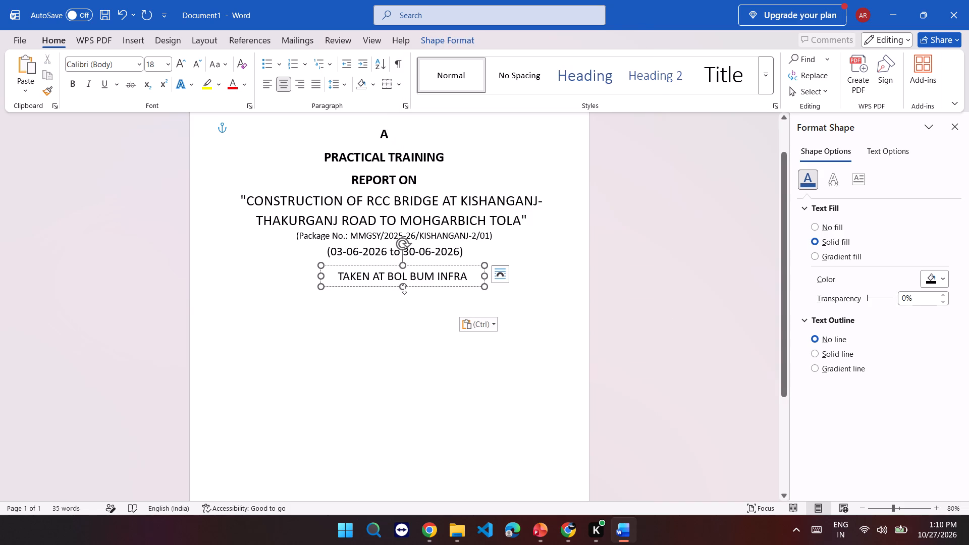
# Extend the "TAKEN AT" text box downward to fit its full company name and location text.
pyautogui.moveTo(404, 288); pyautogui.dragTo(402, 331)
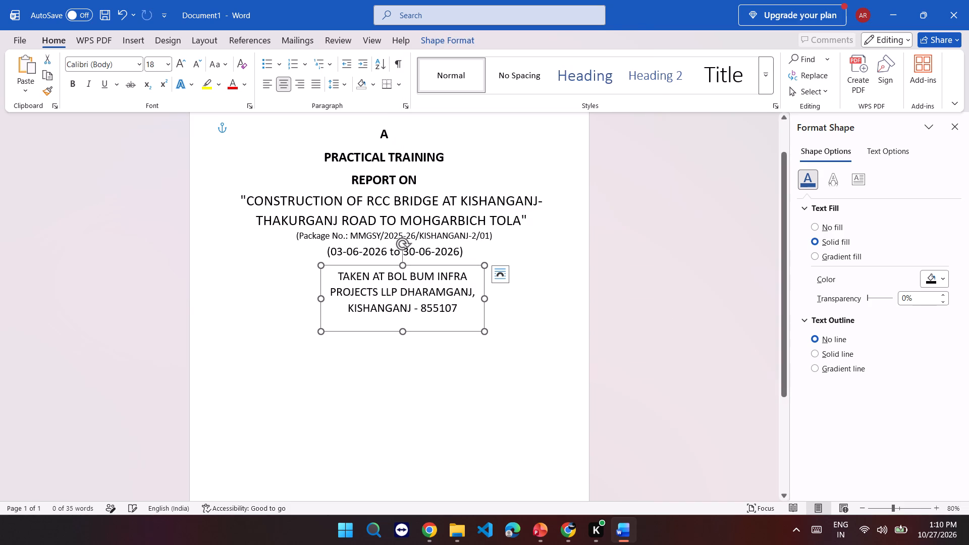
# Open the available shape commands for the "TAKEN AT" text box.
pyautogui.rightClick(426, 313)
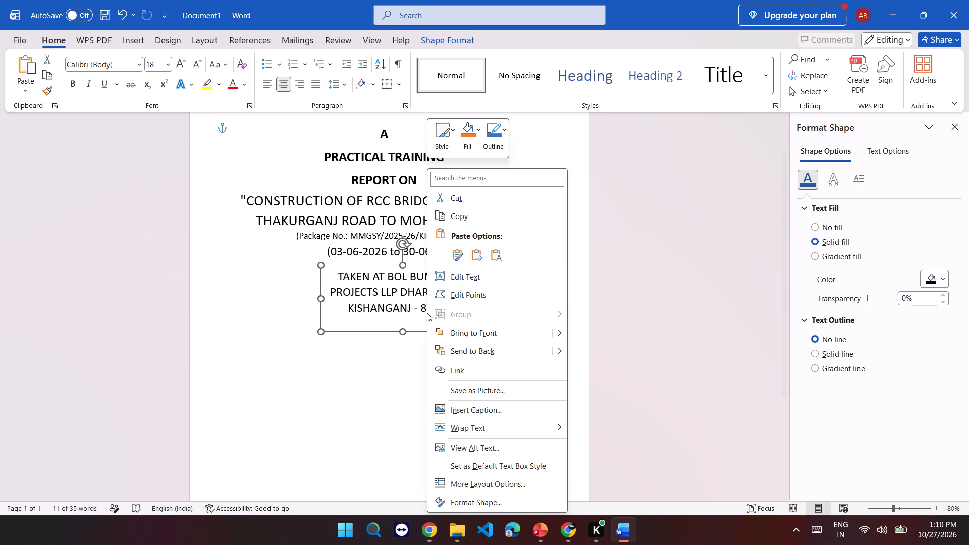
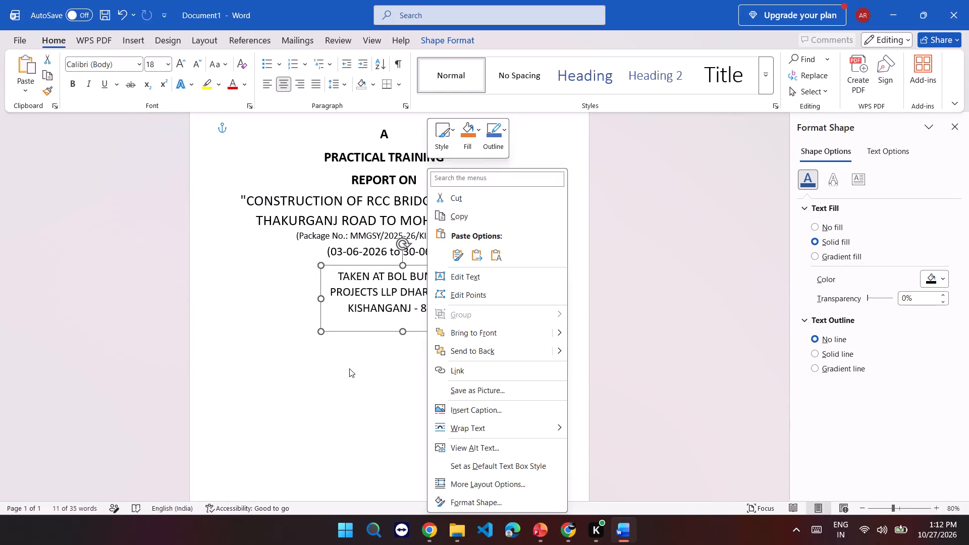
# Split the training location text after "TAKEN AT" so the company name starts on its own line.
pyautogui.click(360, 360)
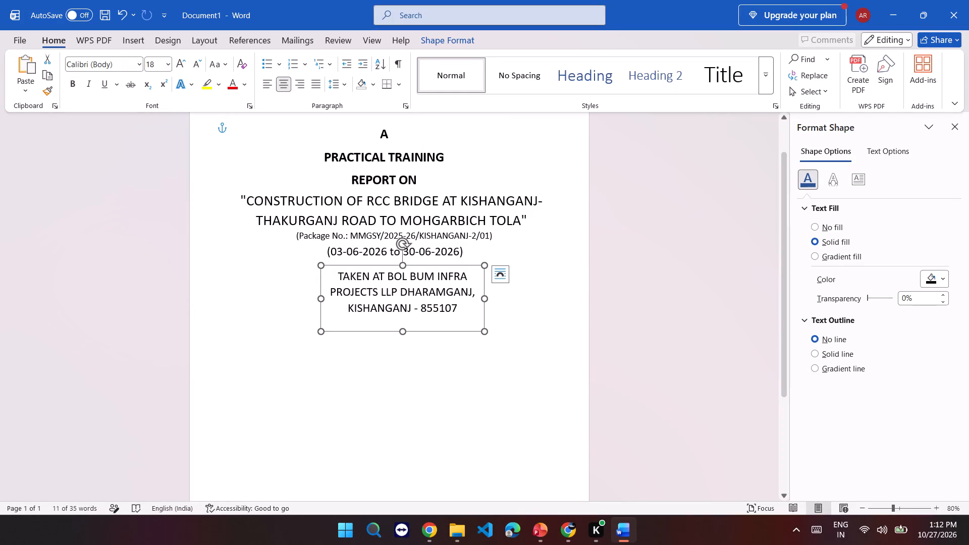
pyautogui.click(387, 273)
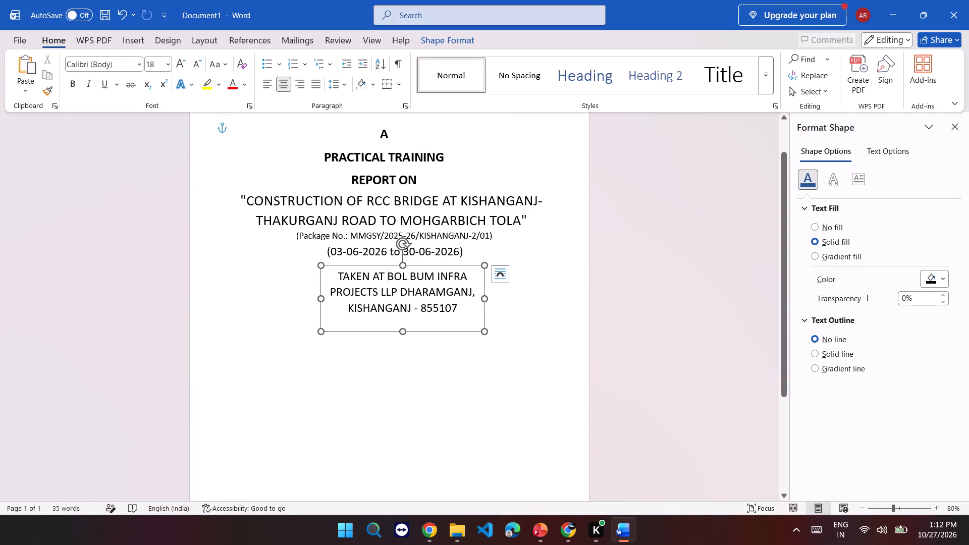
pyautogui.press('Return')
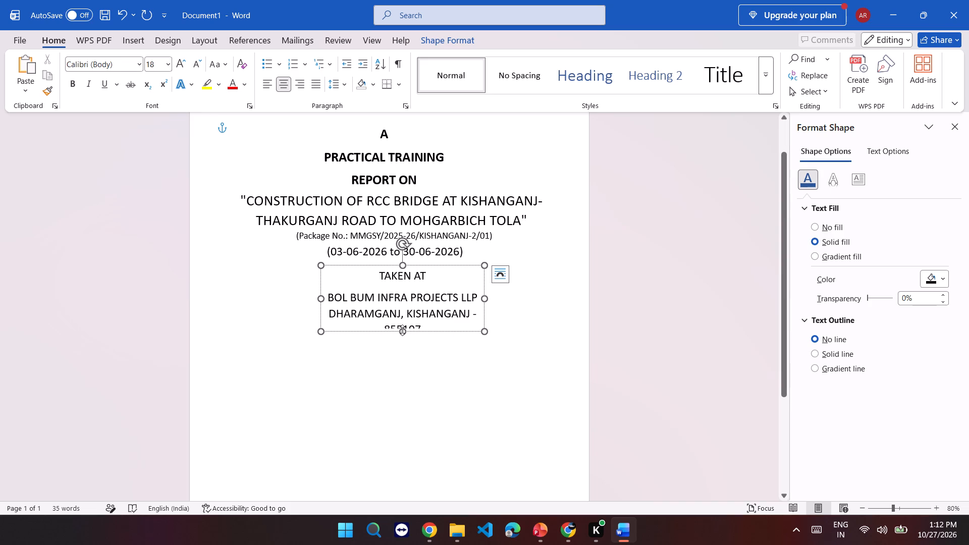
# Enlarge the "TAKEN AT" text box downward and to the right, and shift it left to centre it beneath the training dates.
pyautogui.moveTo(402, 330); pyautogui.dragTo(403, 348)
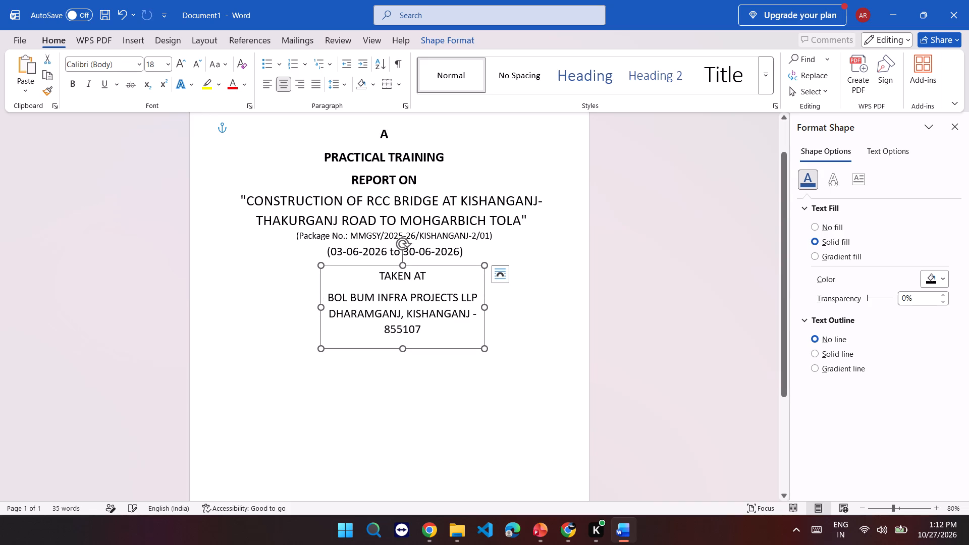
pyautogui.moveTo(487, 307); pyautogui.dragTo(555, 305)
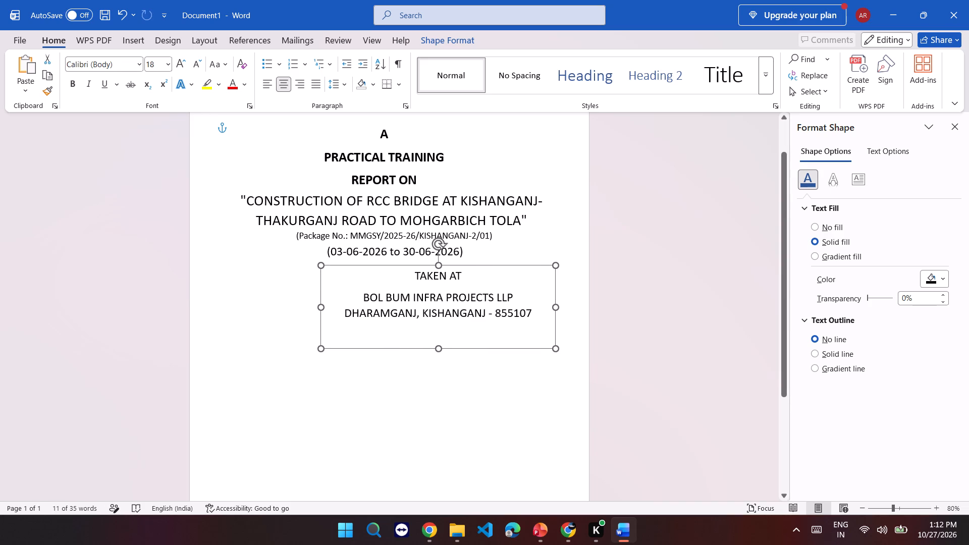
pyautogui.moveTo(555, 305); pyautogui.dragTo(562, 303)
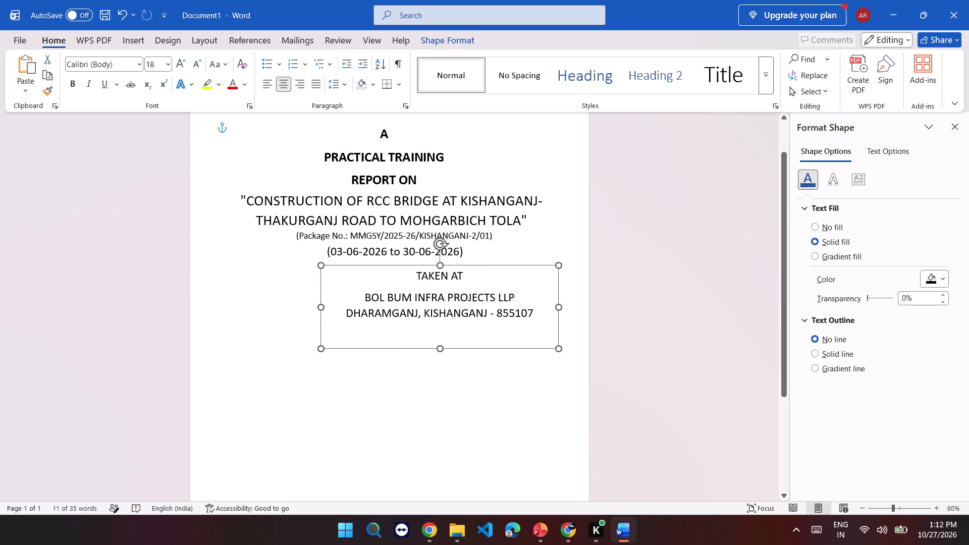
pyautogui.moveTo(562, 303); pyautogui.dragTo(563, 302)
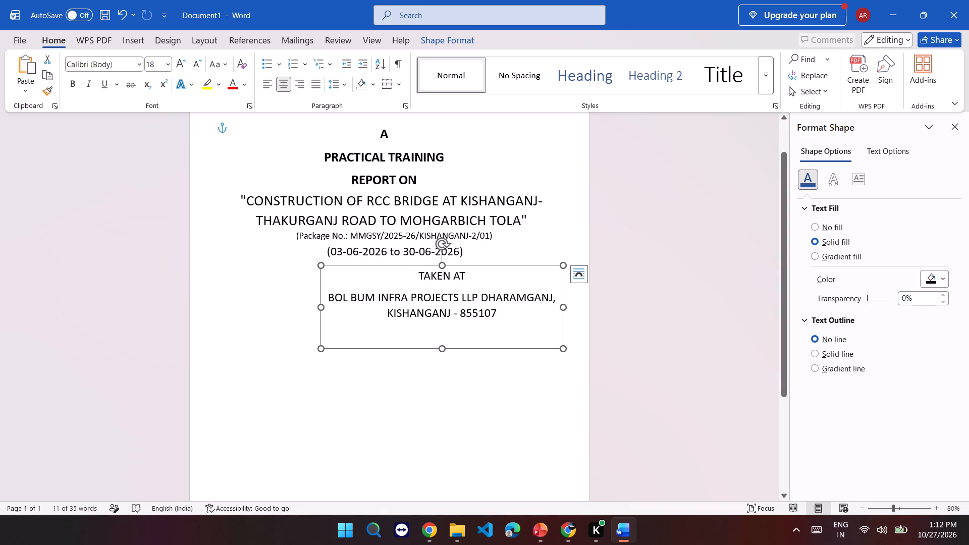
pyautogui.moveTo(514, 266); pyautogui.dragTo(479, 268)
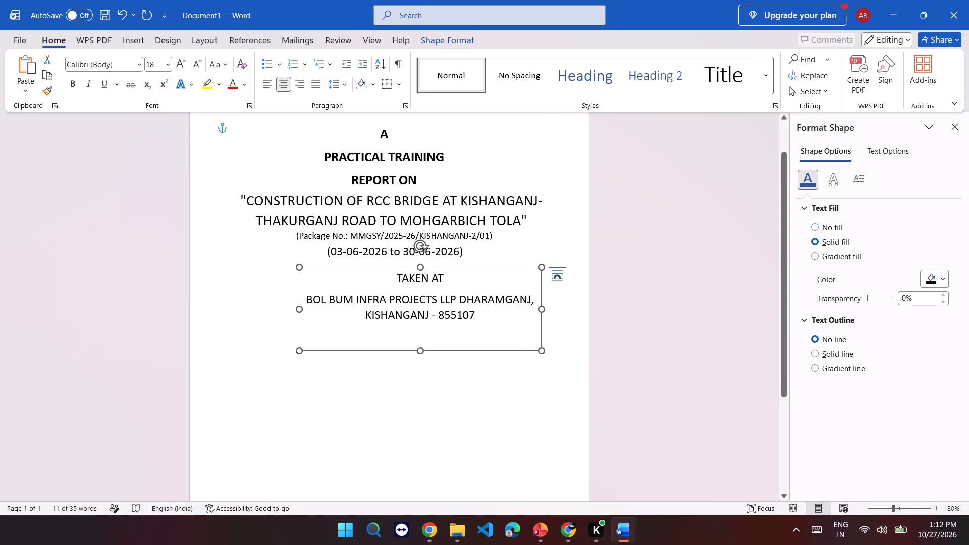
pyautogui.moveTo(479, 268); pyautogui.dragTo(464, 266)
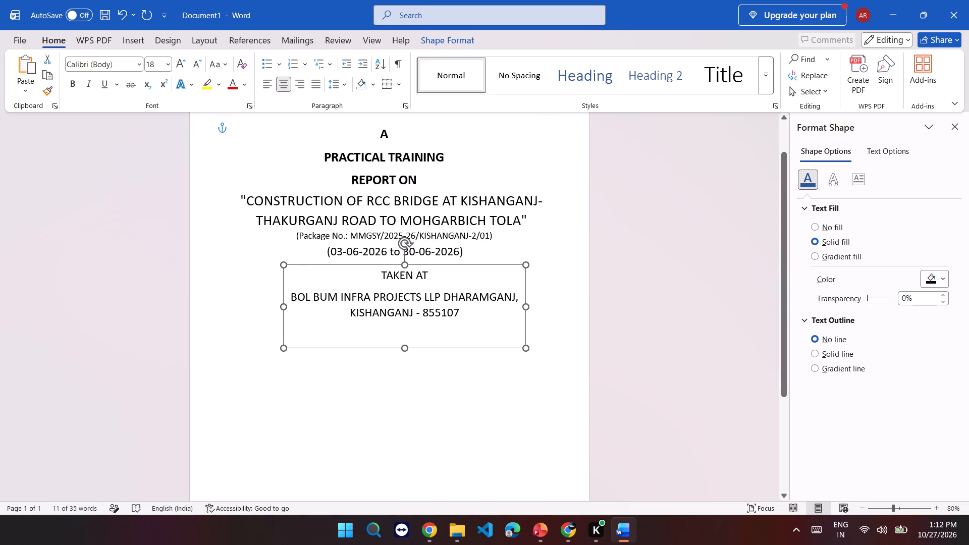
pyautogui.moveTo(464, 266); pyautogui.dragTo(464, 265)
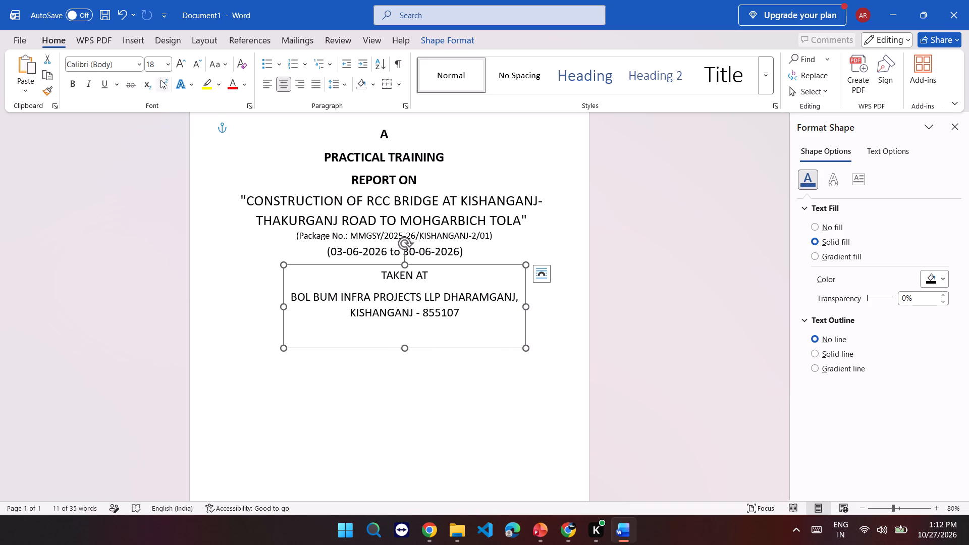
# Make all the text in the "TAKEN AT" box bold.
pyautogui.click(73, 80)
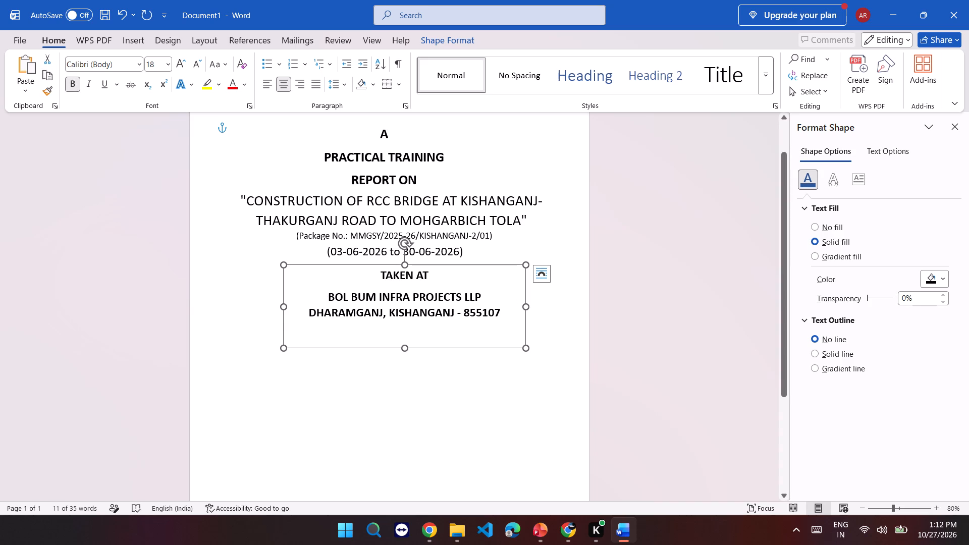
# Widen the "TAKEN AT" box to the right and nudge it up and left, close beneath the training period line.
pyautogui.moveTo(454, 263); pyautogui.dragTo(448, 258)
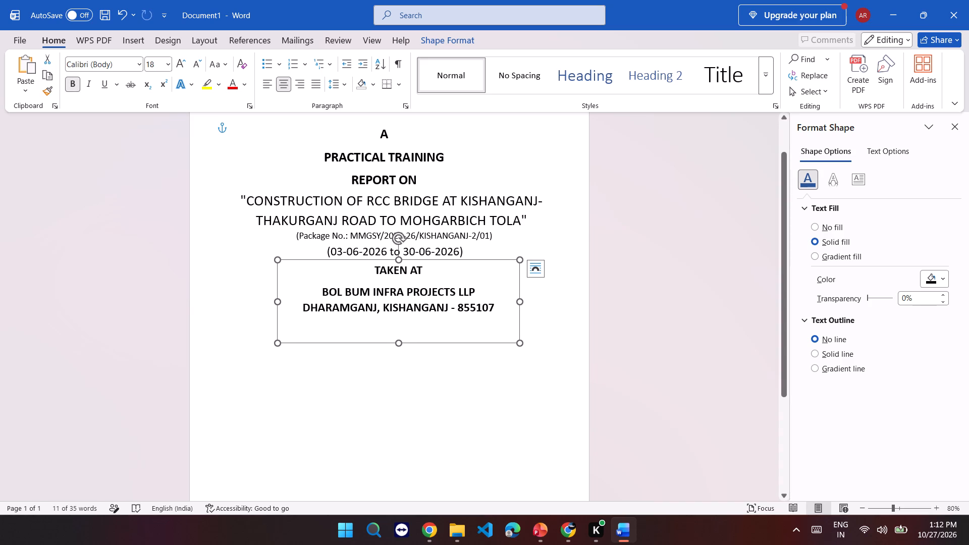
pyautogui.moveTo(522, 302); pyautogui.dragTo(555, 300)
pyautogui.moveTo(476, 259); pyautogui.dragTo(467, 259)
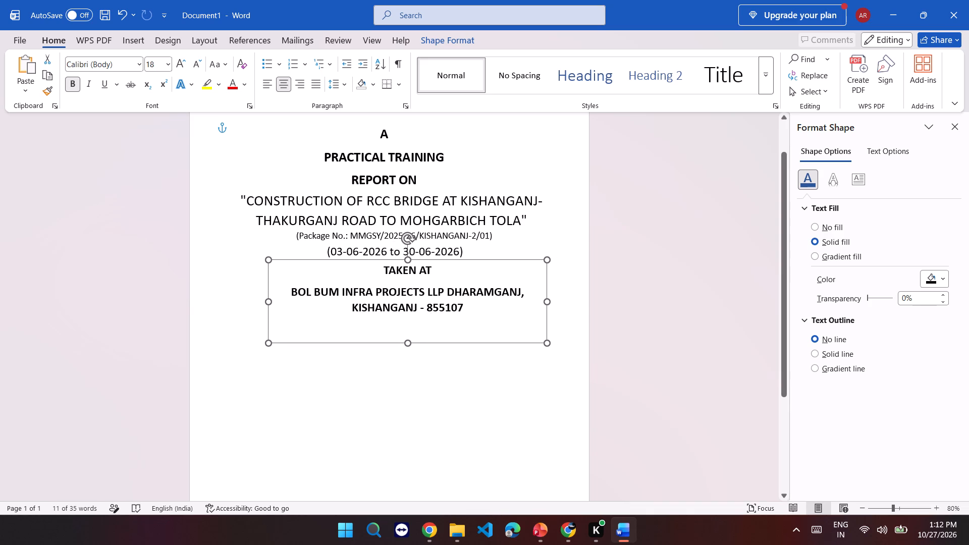
pyautogui.moveTo(467, 259); pyautogui.dragTo(465, 258)
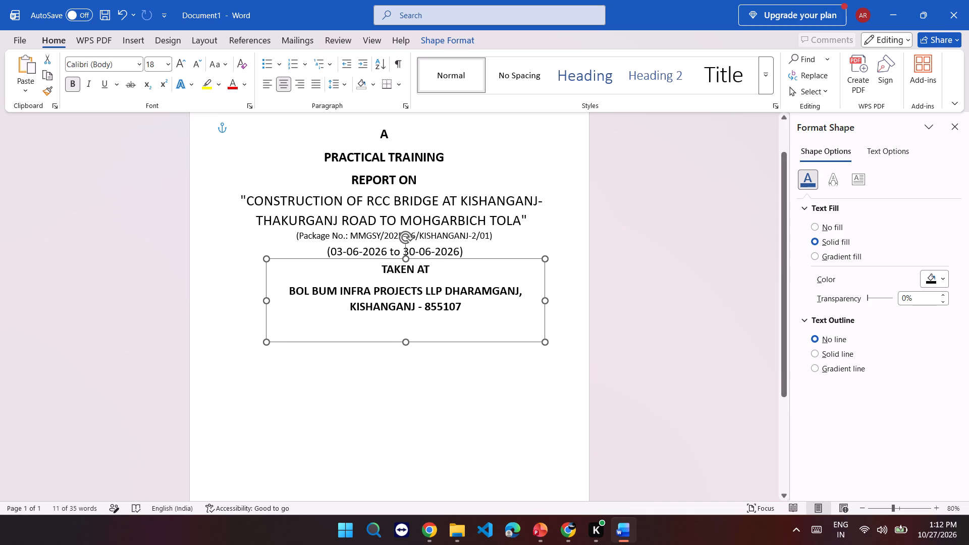
pyautogui.moveTo(465, 258); pyautogui.dragTo(464, 257)
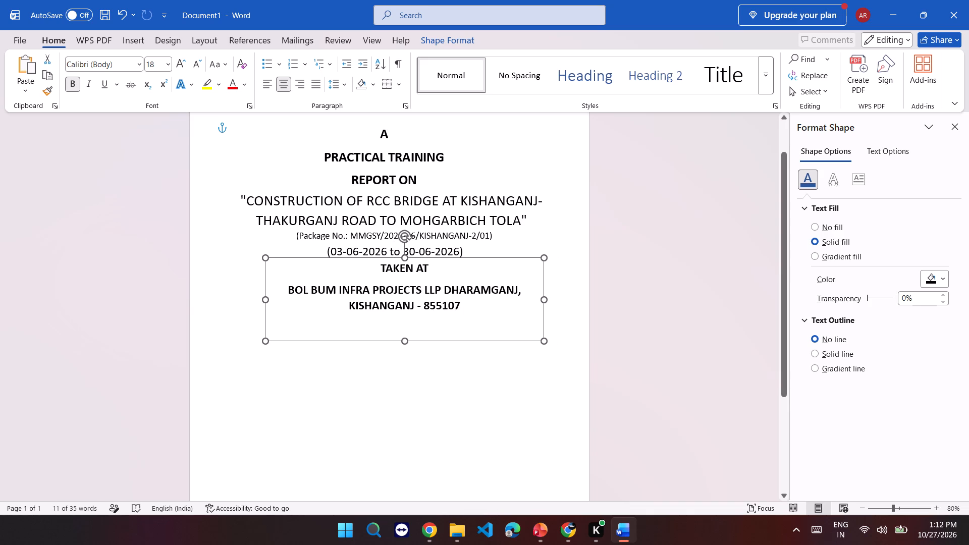
pyautogui.moveTo(464, 257); pyautogui.dragTo(463, 255)
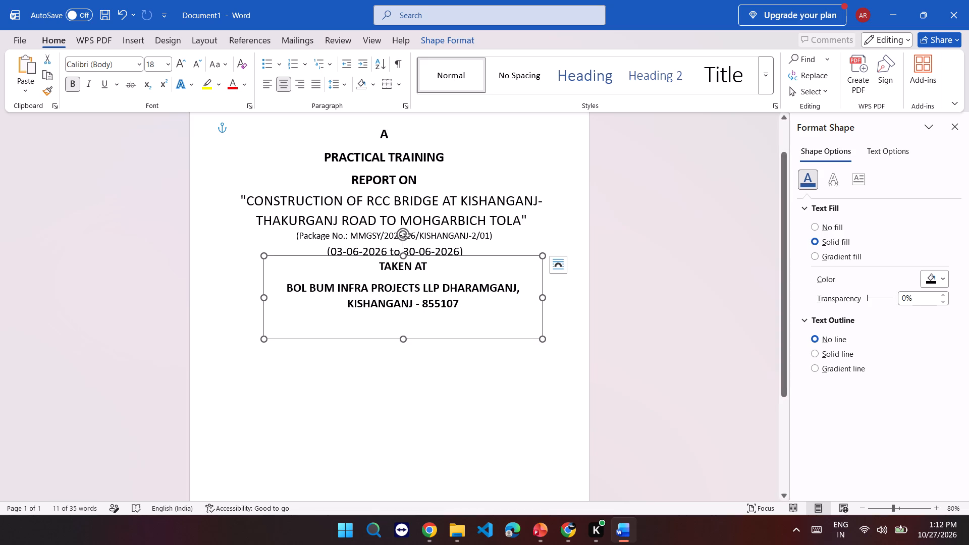
# Widen the "TAKEN AT" box further to the right and recentre it just below the training period line.
pyautogui.click(626, 280)
pyautogui.click(307, 288)
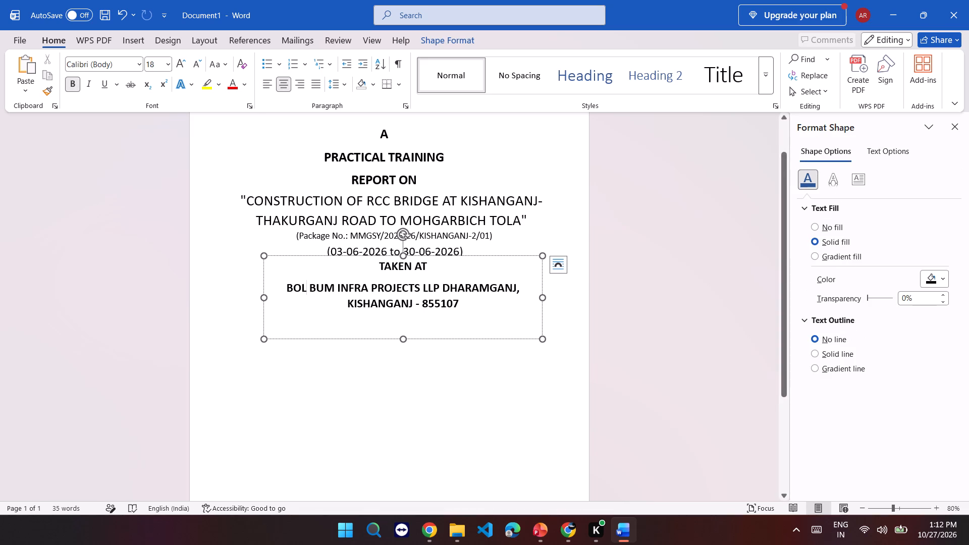
pyautogui.click(288, 285)
pyautogui.moveTo(543, 295); pyautogui.dragTo(585, 288)
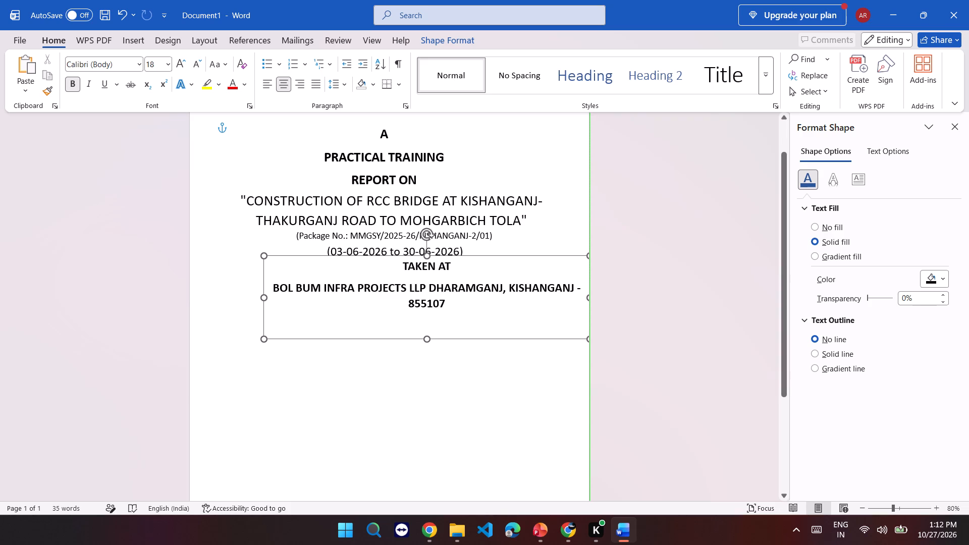
pyautogui.moveTo(585, 288); pyautogui.dragTo(582, 289)
pyautogui.moveTo(476, 254); pyautogui.dragTo(459, 254)
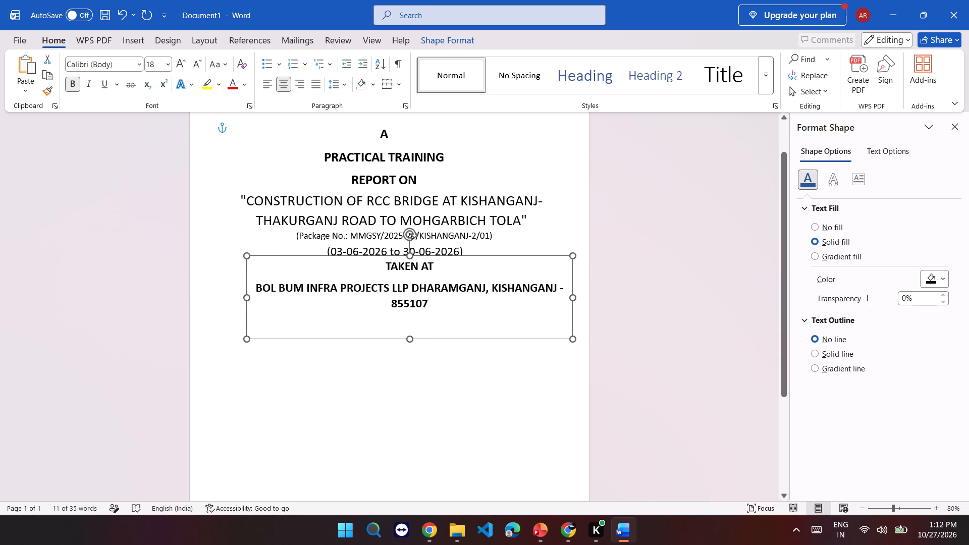
pyautogui.moveTo(459, 254); pyautogui.dragTo(460, 254)
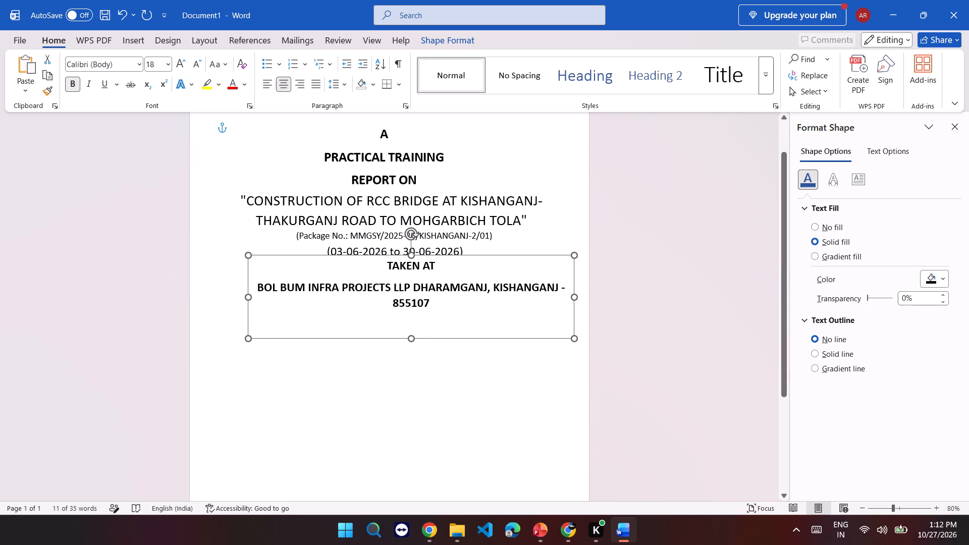
pyautogui.moveTo(460, 254); pyautogui.dragTo(440, 255)
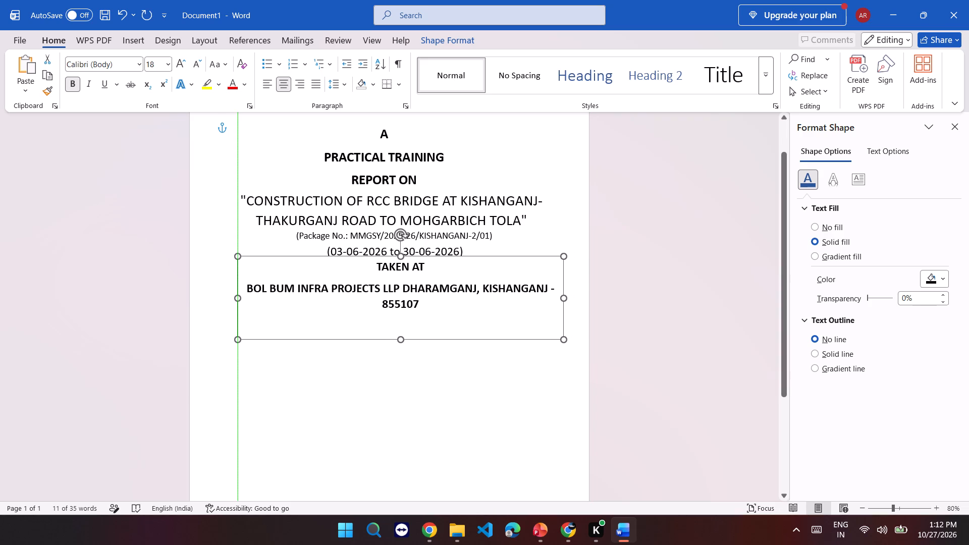
pyautogui.moveTo(440, 255); pyautogui.dragTo(456, 256)
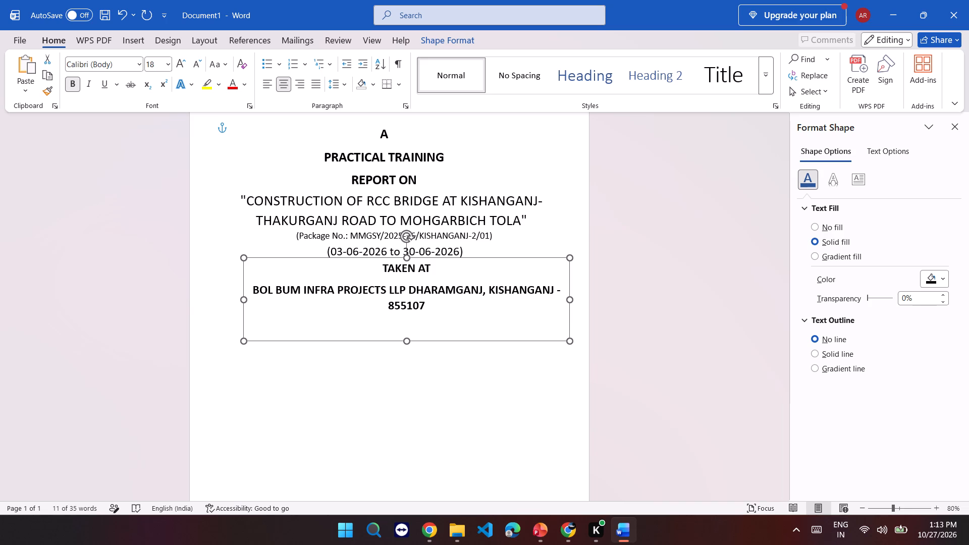
pyautogui.moveTo(456, 256); pyautogui.dragTo(456, 256)
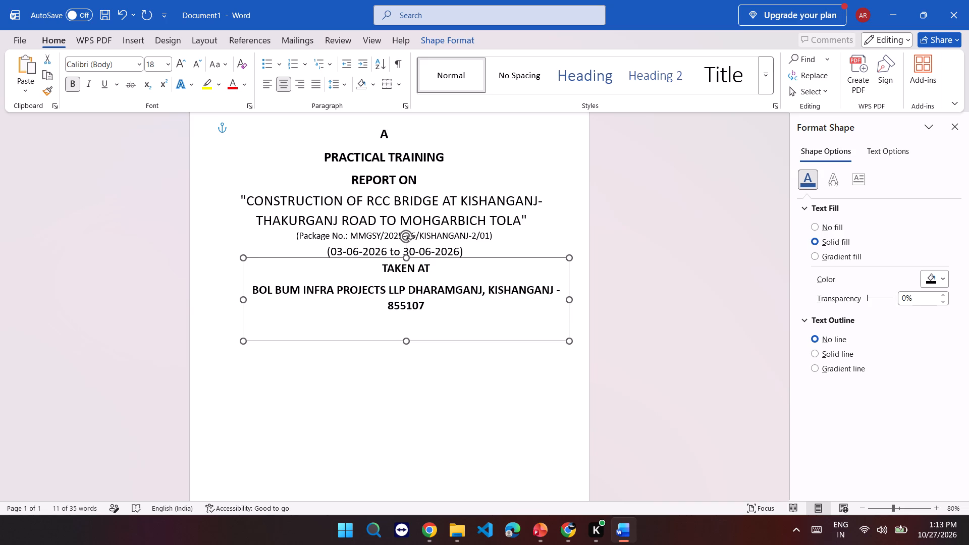
pyautogui.moveTo(456, 256); pyautogui.dragTo(456, 256)
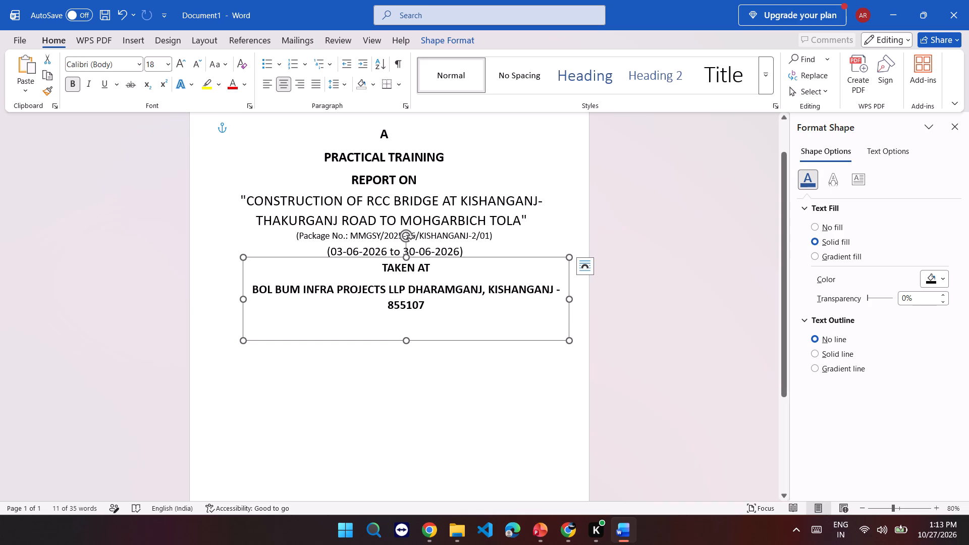
# Break the line before "DHARAMGANJ" so the location sits on its own line below the company name.
pyautogui.moveTo(409, 287); pyautogui.dragTo(423, 305)
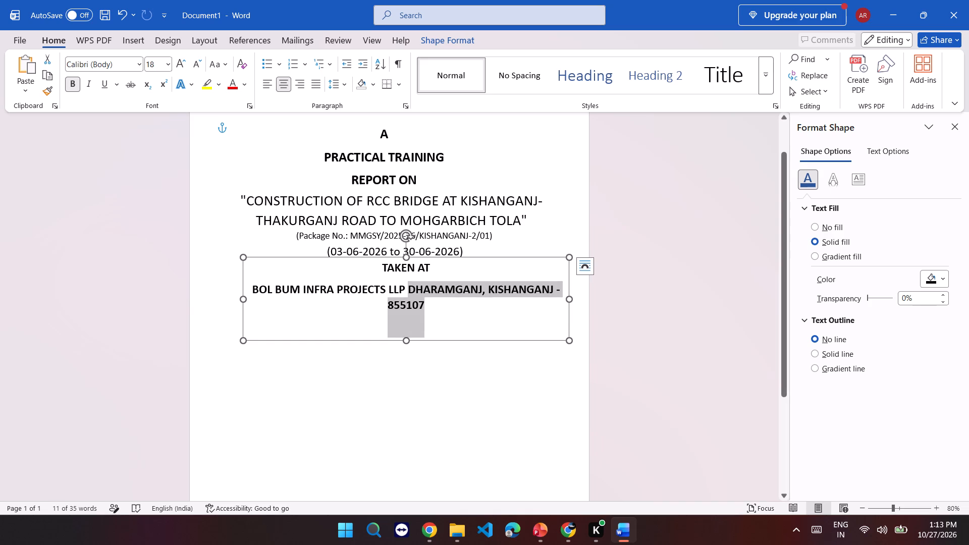
pyautogui.moveTo(423, 305); pyautogui.dragTo(423, 304)
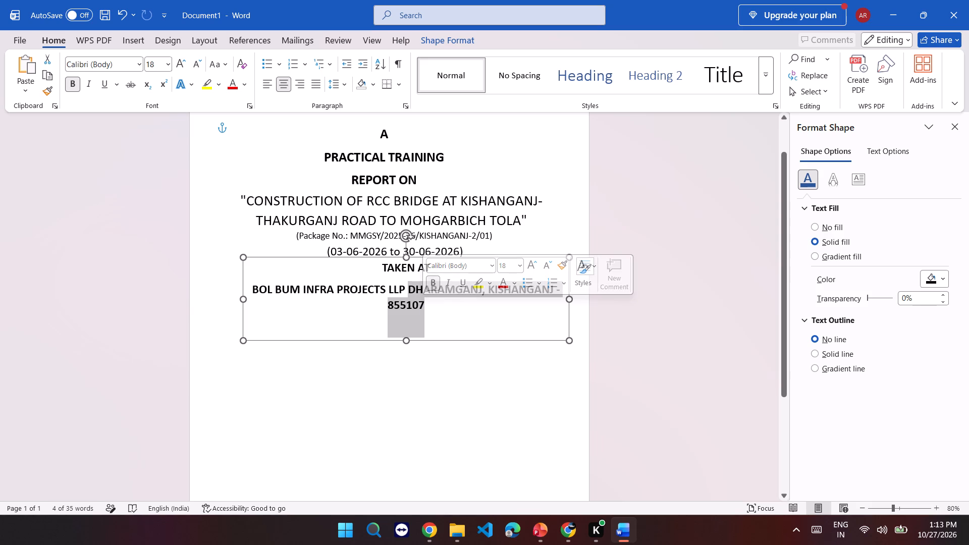
pyautogui.click(407, 283)
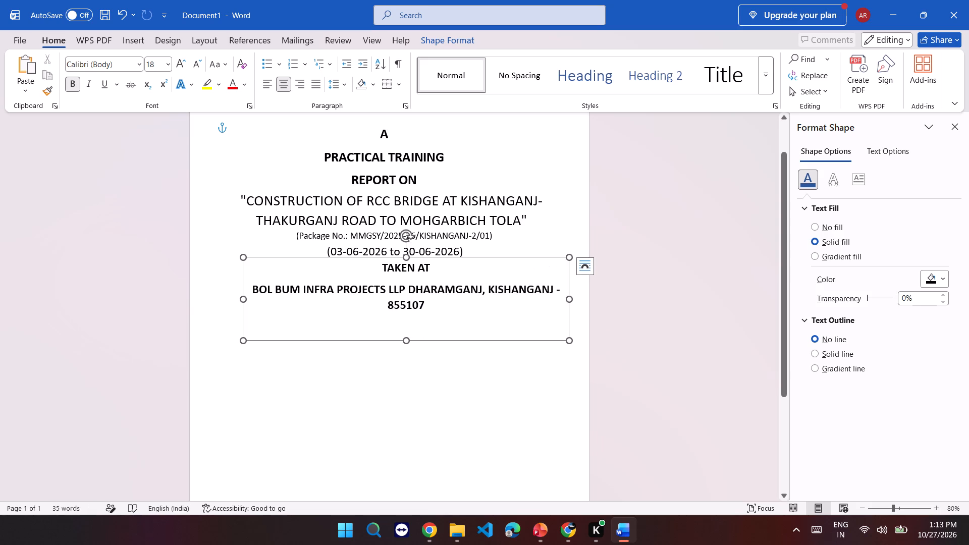
pyautogui.press('Return')
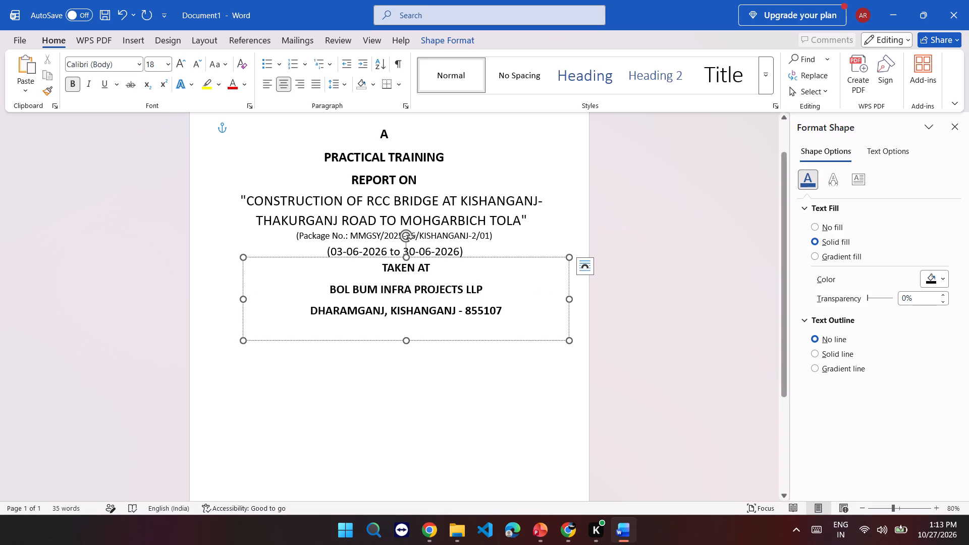
# Enclose the company name "BOL BUM INFRA PROJECTS LLP" in parentheses.
pyautogui.click(329, 289)
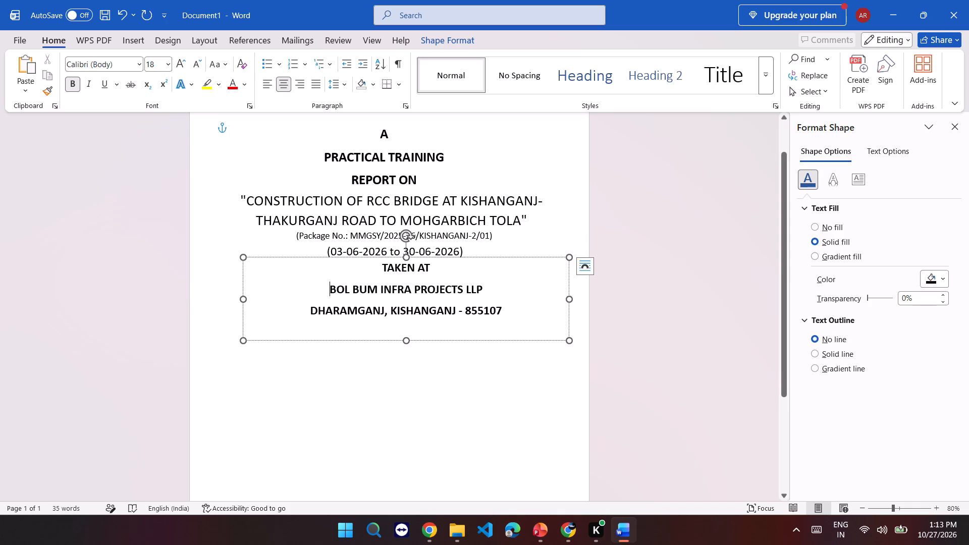
pyautogui.hotkey('shift', '(')
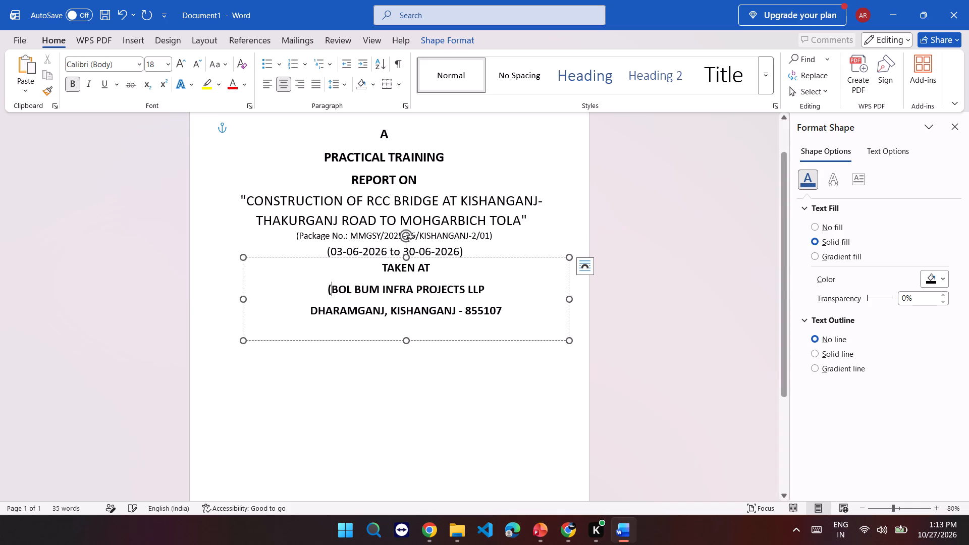
pyautogui.click(482, 291)
pyautogui.hotkey('shift', ')')
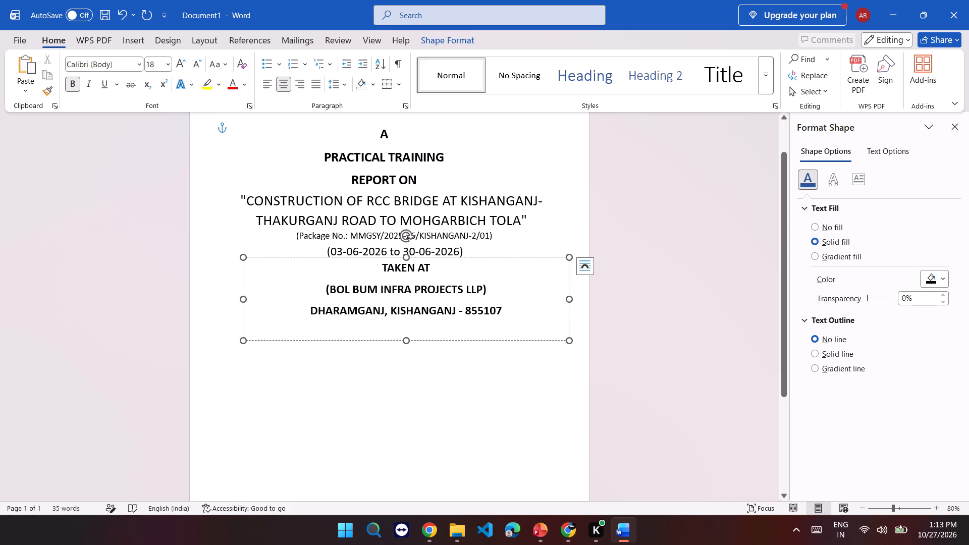
# Delete "DHARAMGANJ," and the hyphen with the postal code from the location line, keeping only "KISHANGANJ".
pyautogui.moveTo(388, 312); pyautogui.dragTo(325, 310)
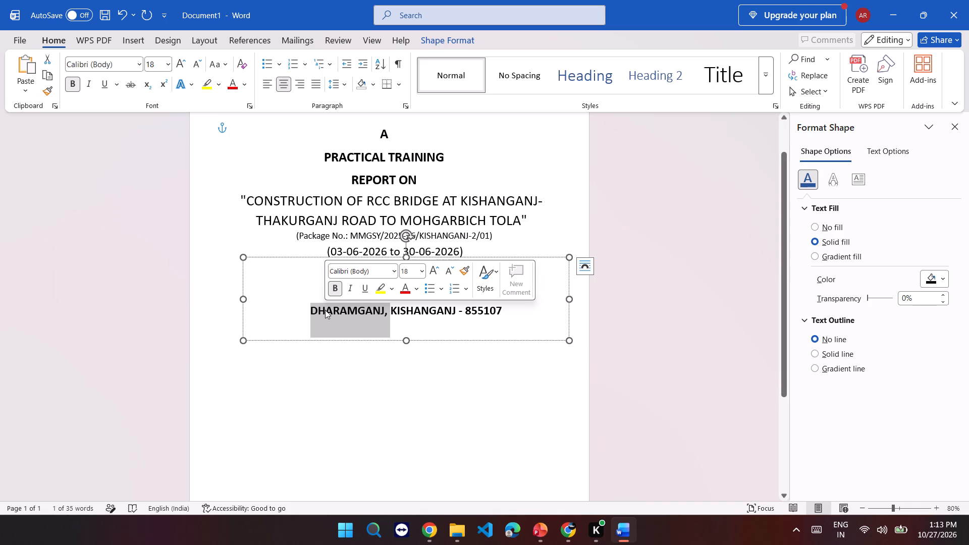
pyautogui.press('BackSpace')
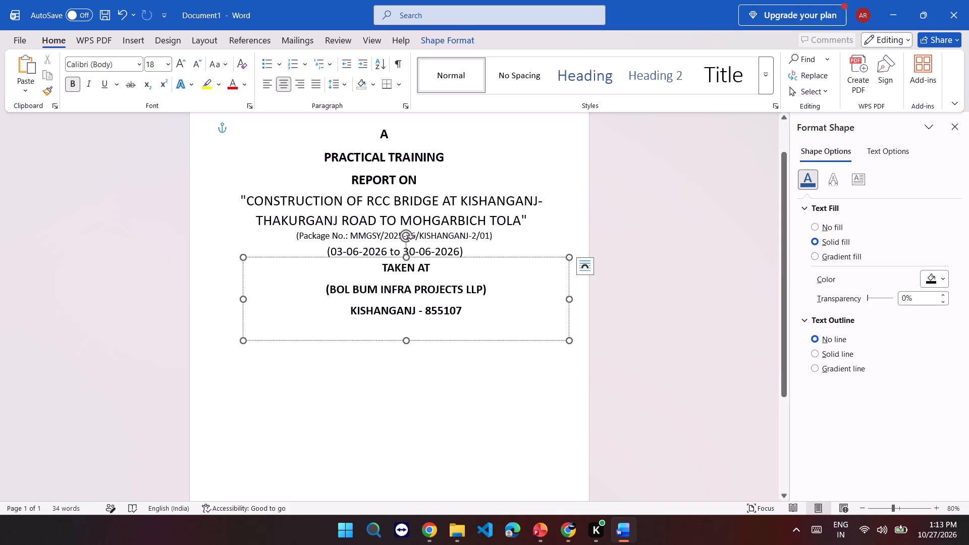
pyautogui.moveTo(463, 309); pyautogui.dragTo(418, 308)
pyautogui.press('BackSpace')
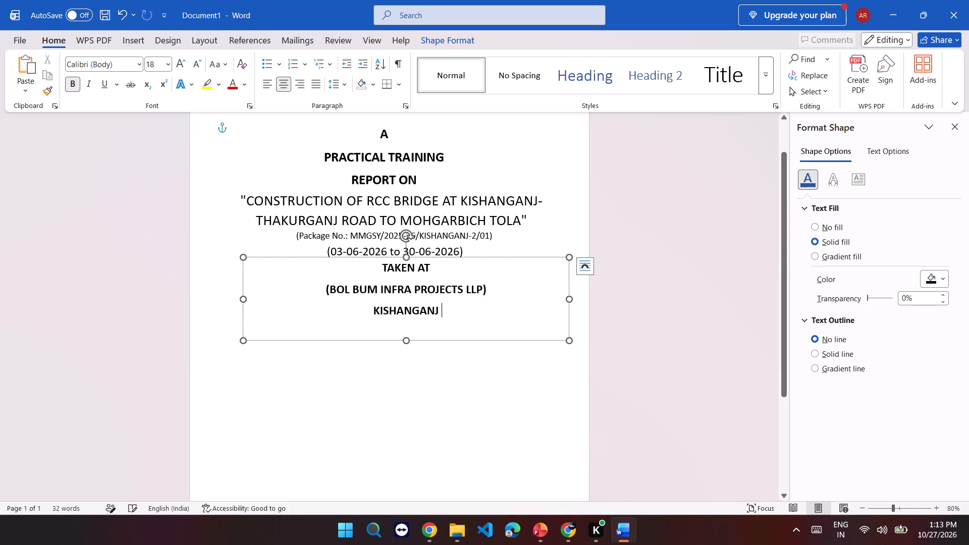
# Shorten the "TAKEN AT" text box from its bottom edge to fit its three lines of text.
pyautogui.moveTo(408, 340); pyautogui.dragTo(408, 337)
pyautogui.moveTo(408, 337); pyautogui.dragTo(412, 321)
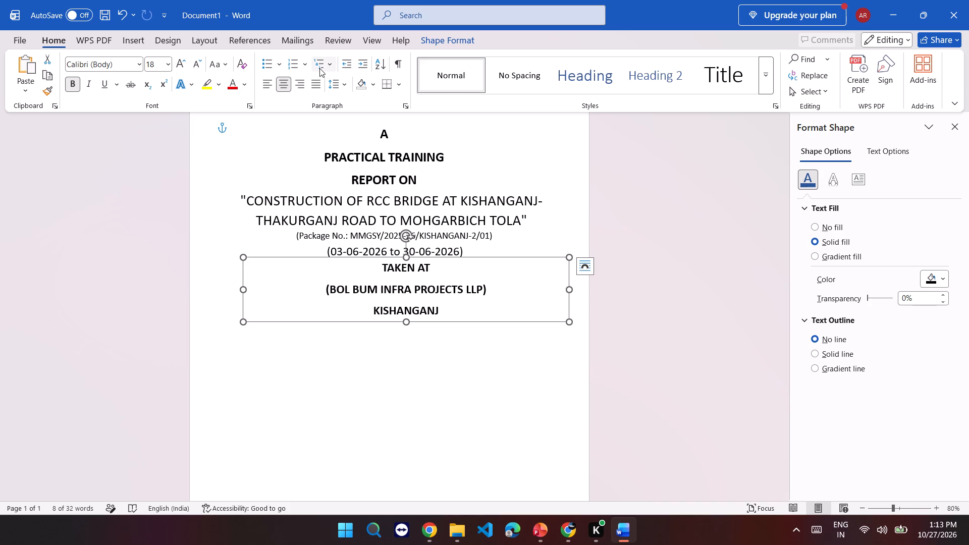
# Set the line spacing of the "TAKEN AT" box text to 1.0.
pyautogui.click(345, 84)
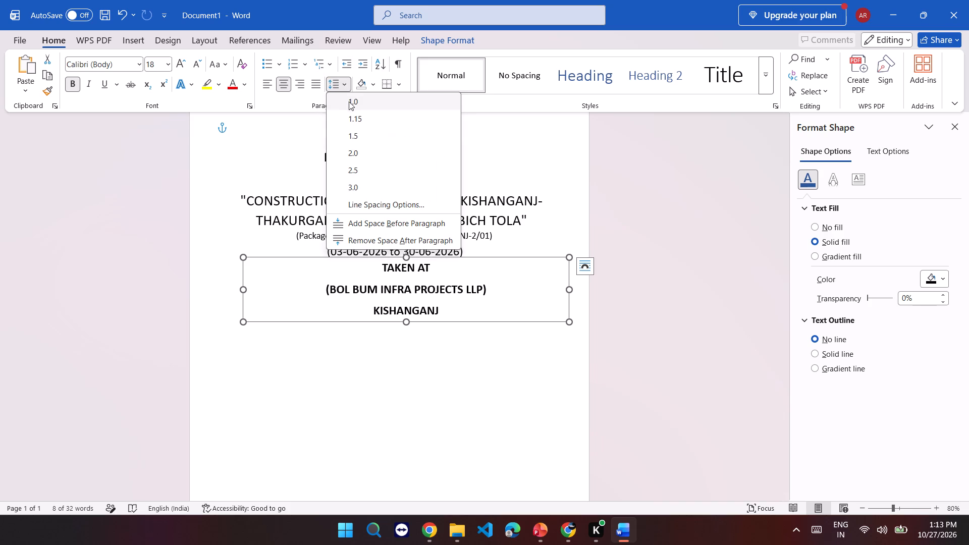
pyautogui.click(353, 99)
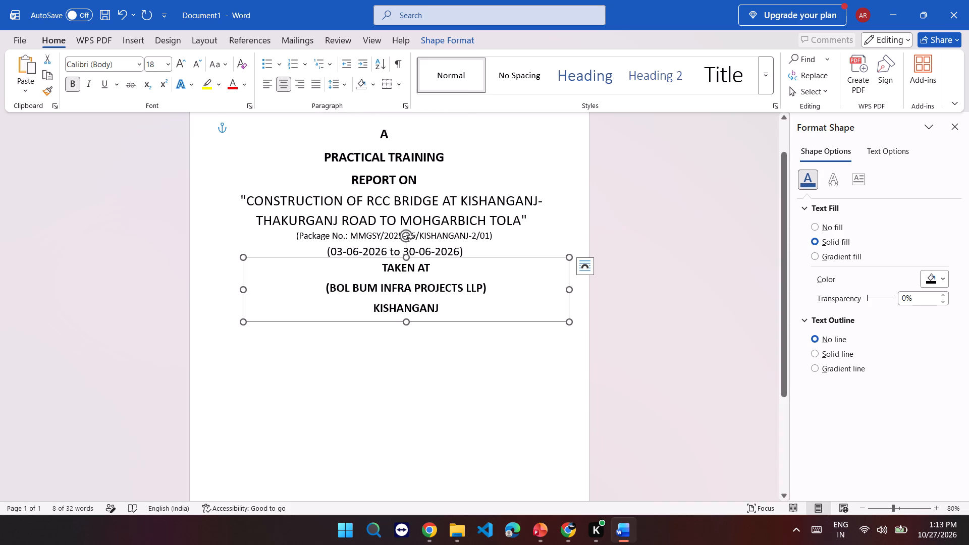
pyautogui.click(447, 256)
pyautogui.click(680, 287)
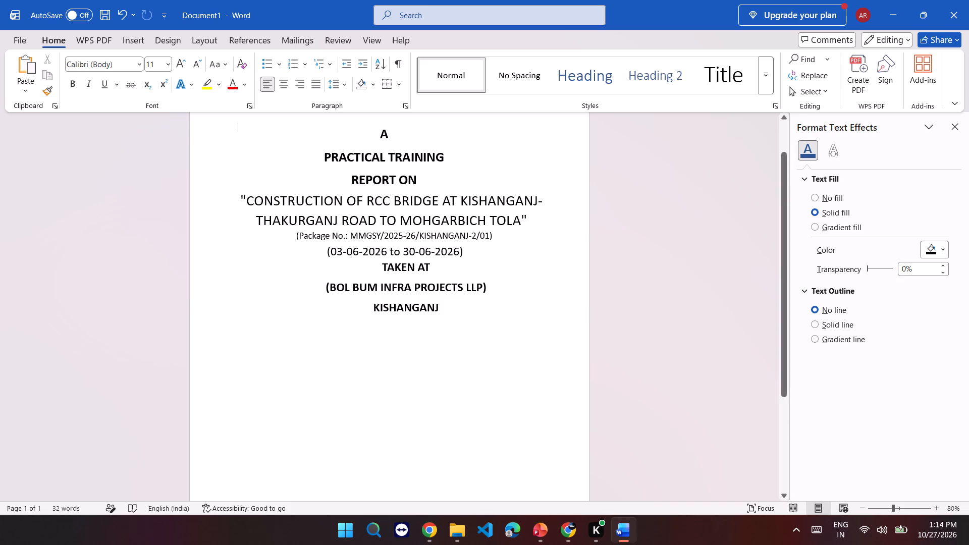
# Nudge the "TAKEN AT" box slightly to the left below the training period line.
pyautogui.scroll(-3, 548, 303)
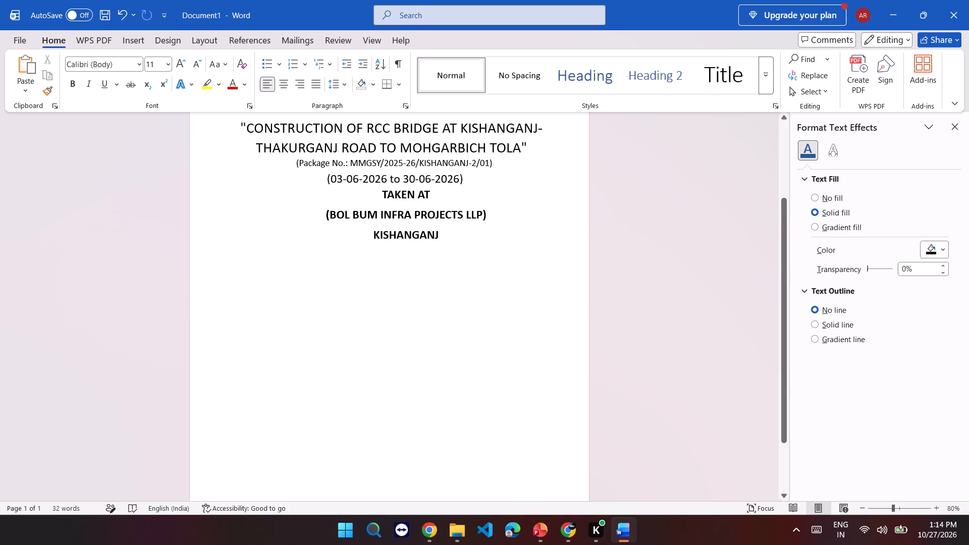
pyautogui.click(496, 214)
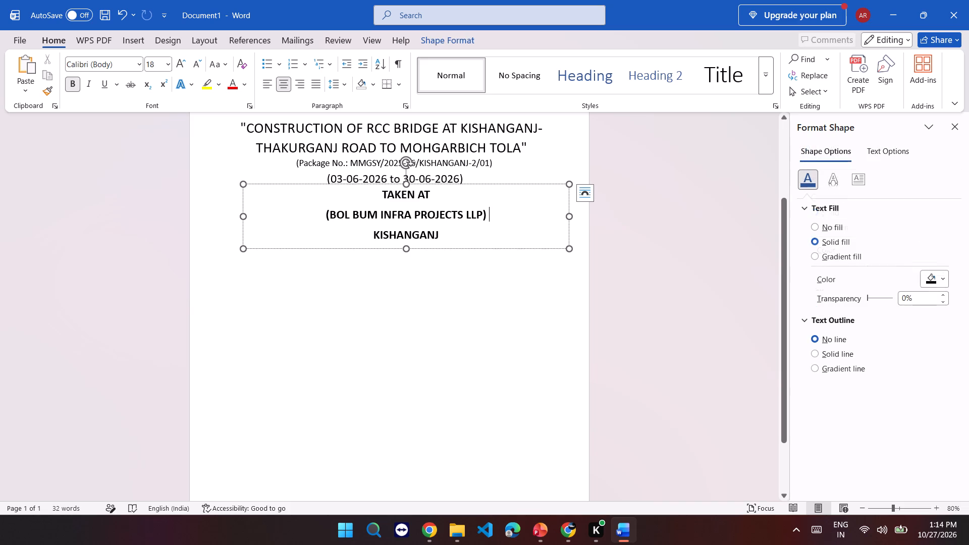
pyautogui.click(602, 230)
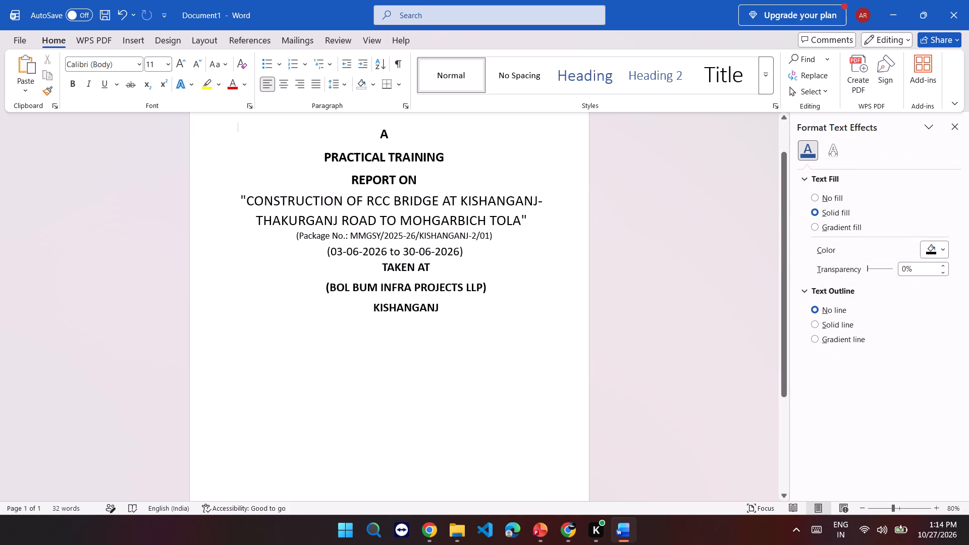
pyautogui.click(428, 273)
pyautogui.click(451, 256)
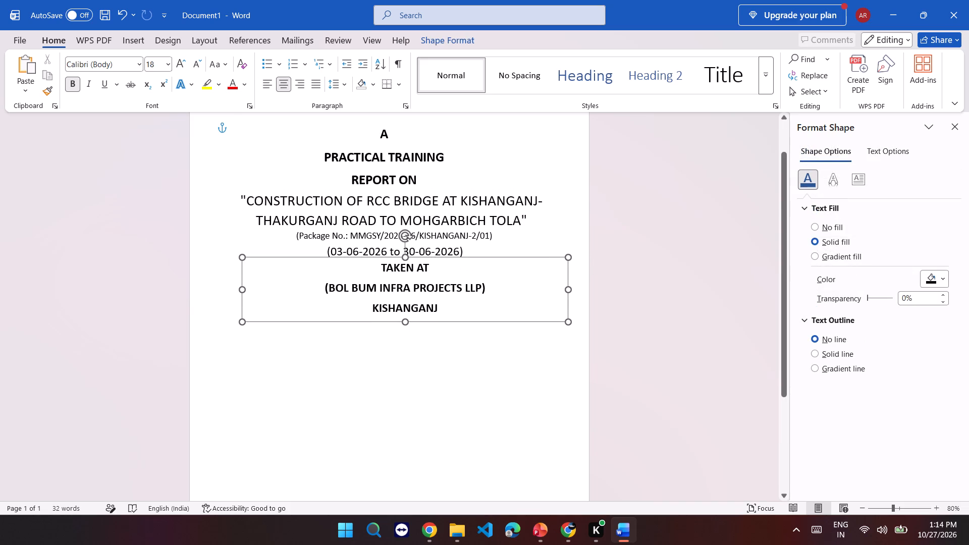
pyautogui.click(679, 305)
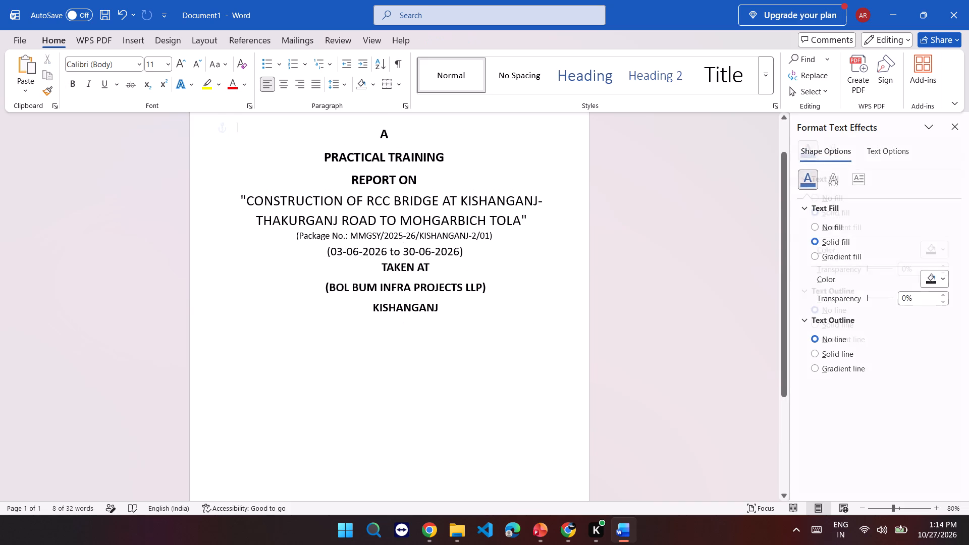
pyautogui.scroll(-2, 616, 331)
pyautogui.scroll(2, 616, 331)
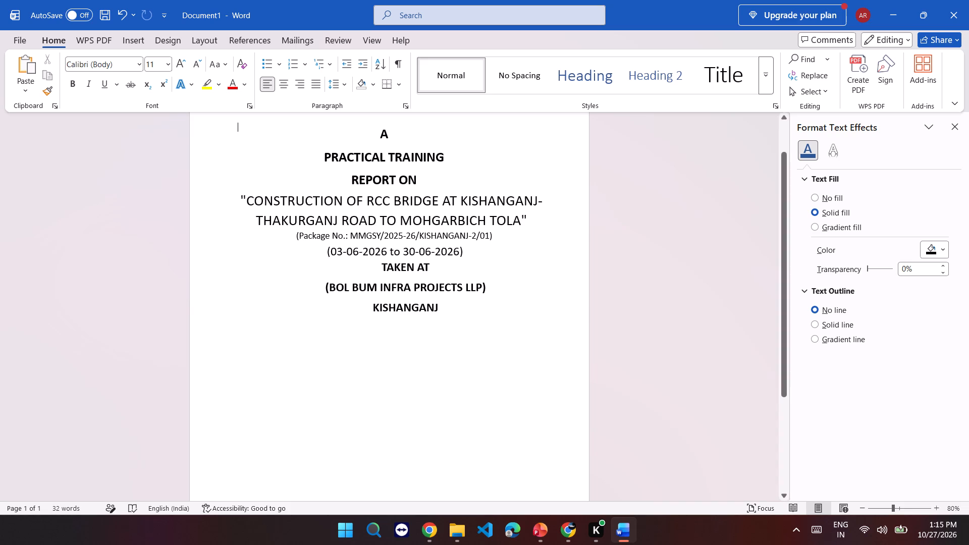
pyautogui.scroll(-2, 618, 323)
pyautogui.click(451, 236)
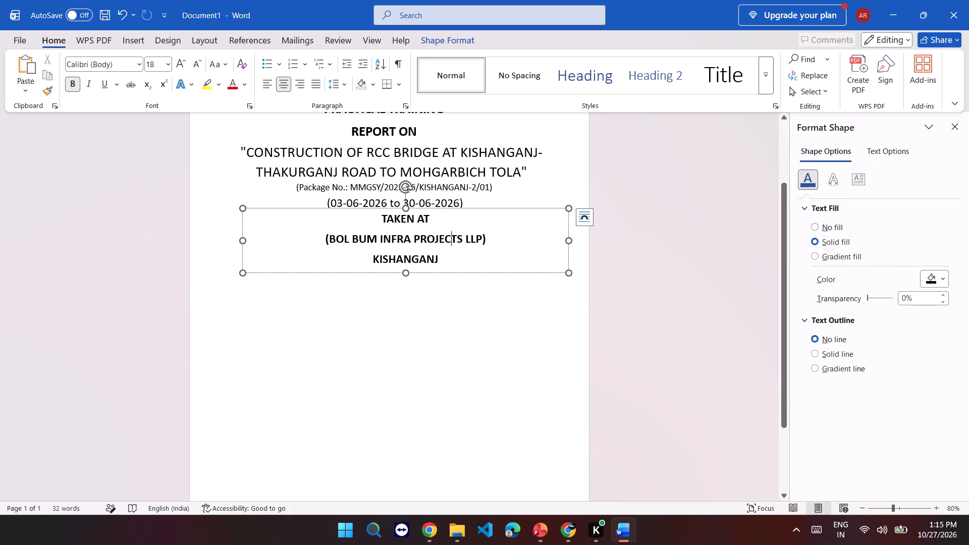
pyautogui.click(470, 206)
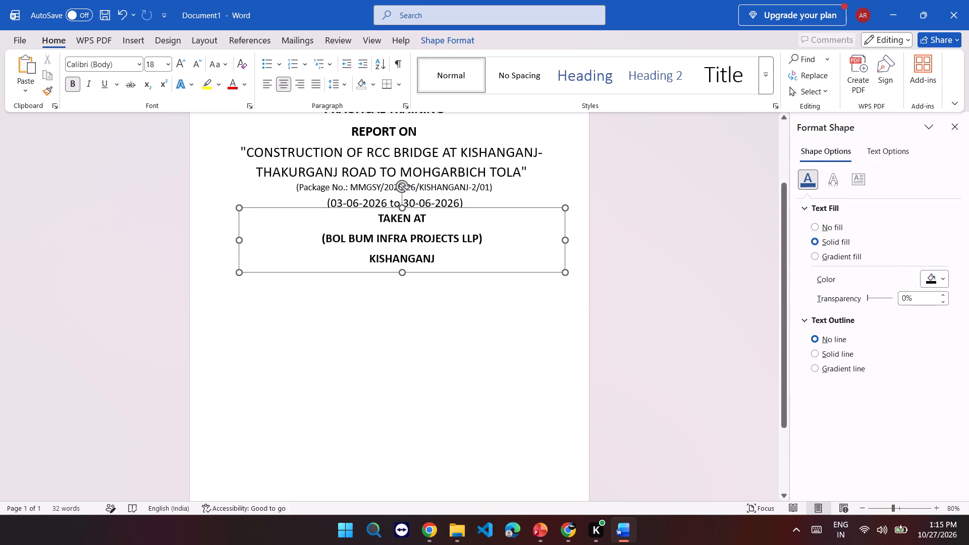
pyautogui.click(627, 248)
# Narrow the "TAKEN AT" box from its right edge and shift it slightly right to centre it below the training period.
pyautogui.click(428, 275)
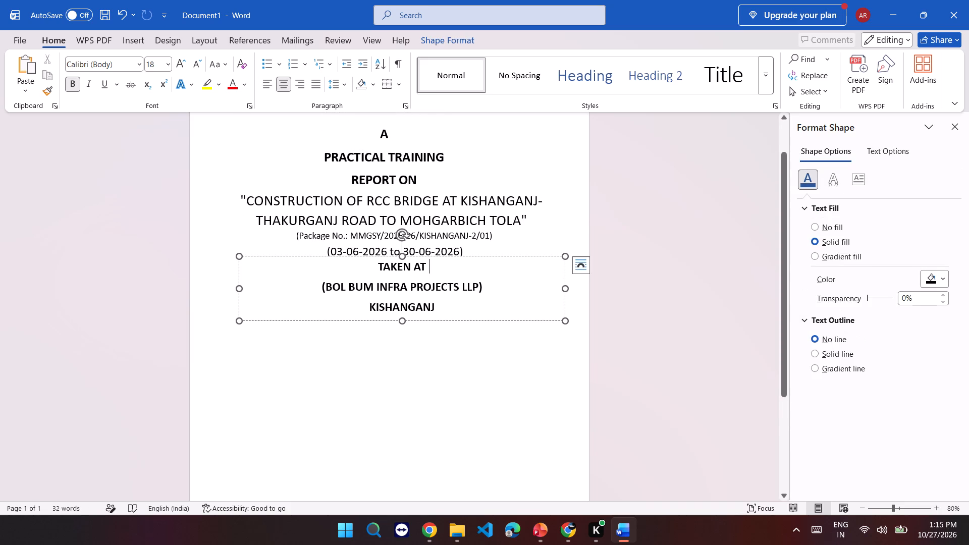
pyautogui.moveTo(565, 286); pyautogui.dragTo(543, 286)
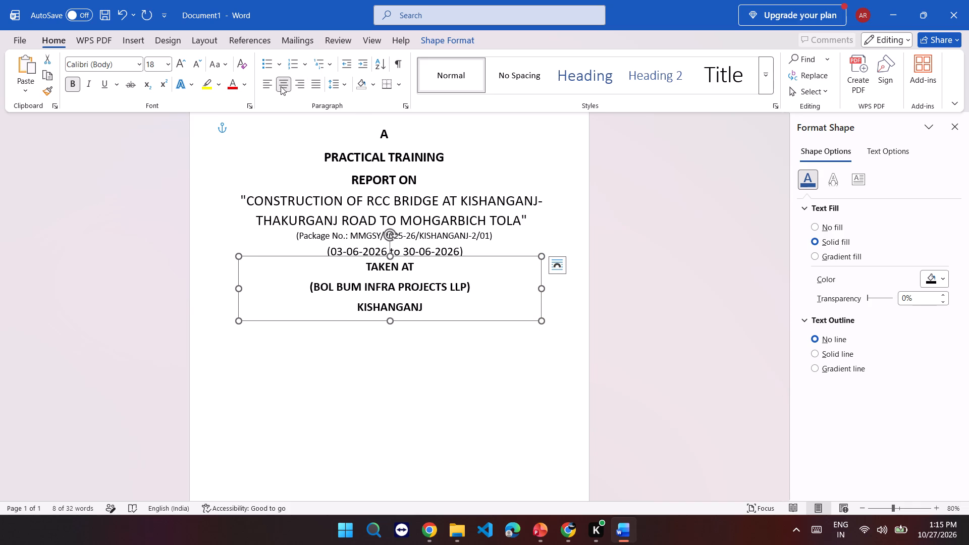
pyautogui.click(470, 254)
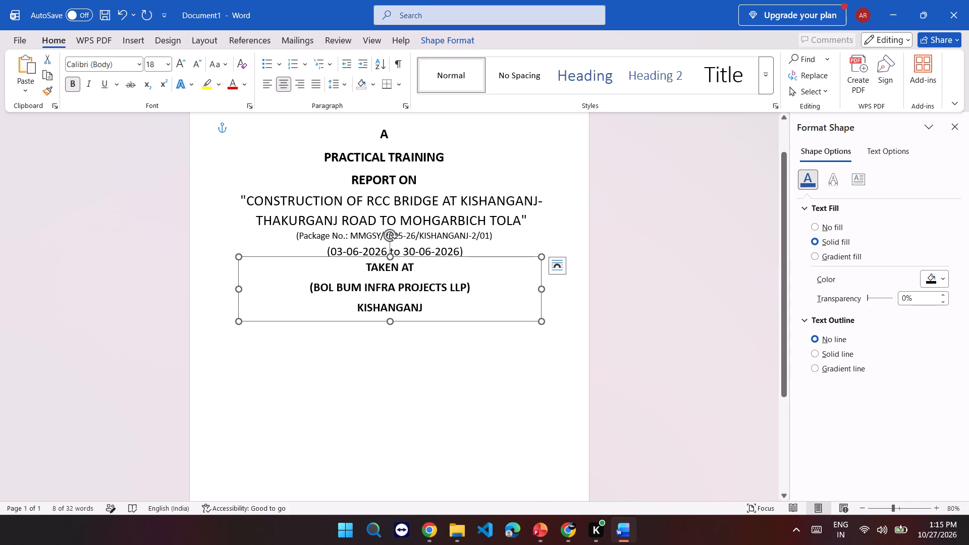
pyautogui.moveTo(412, 257); pyautogui.dragTo(419, 257)
pyautogui.moveTo(378, 257); pyautogui.dragTo(386, 257)
pyautogui.click(682, 339)
# Place a copy of the "TAKEN AT" text box directly below the original, in the blank area of the cover page.
pyautogui.scroll(-4, 633, 296)
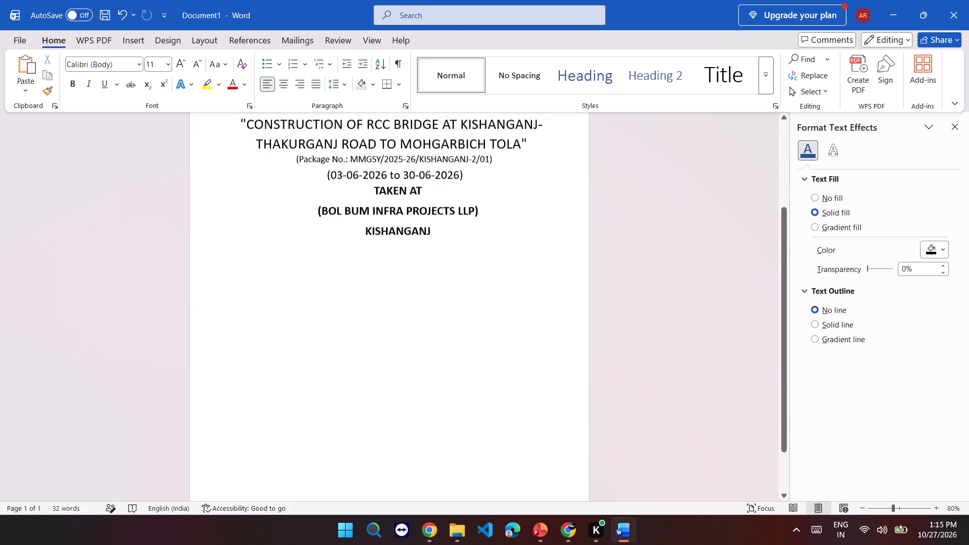
pyautogui.scroll(-2, 637, 297)
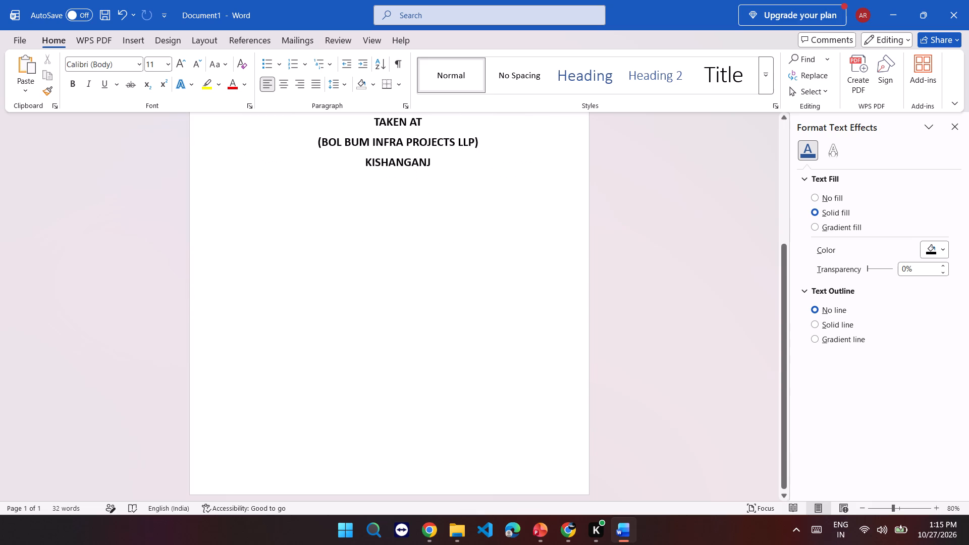
pyautogui.scroll(-2, 637, 297)
pyautogui.scroll(1, 637, 297)
pyautogui.scroll(-1, 637, 297)
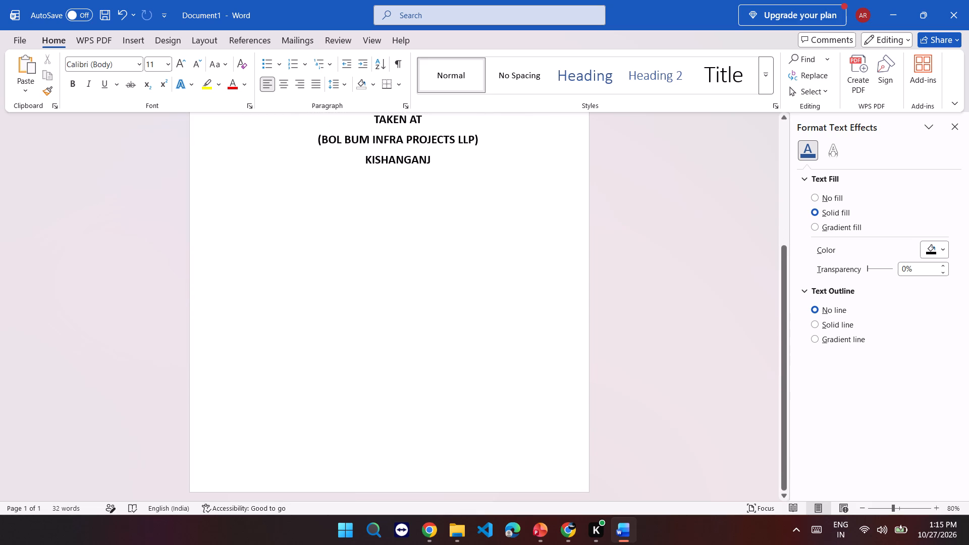
pyautogui.click(417, 154)
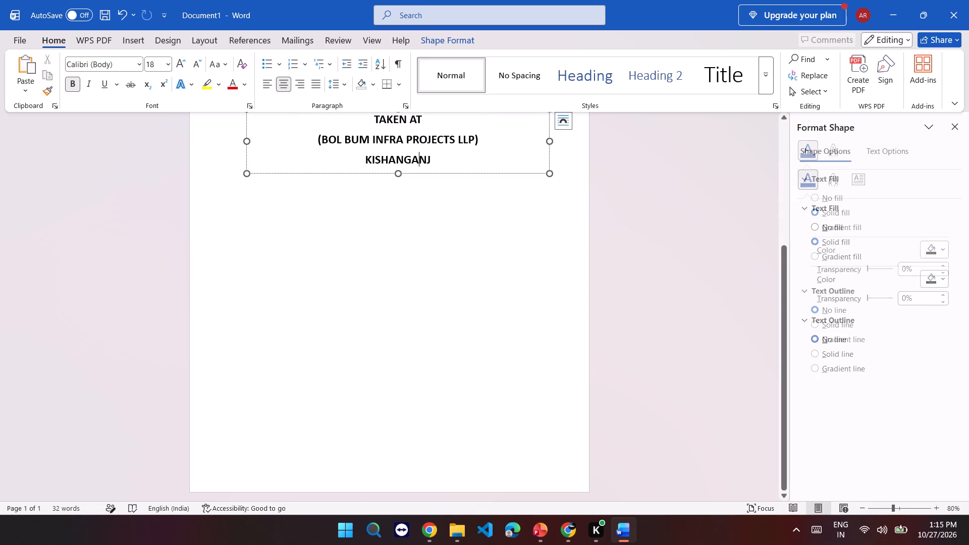
pyautogui.moveTo(467, 172); pyautogui.dragTo(459, 239, button='right')
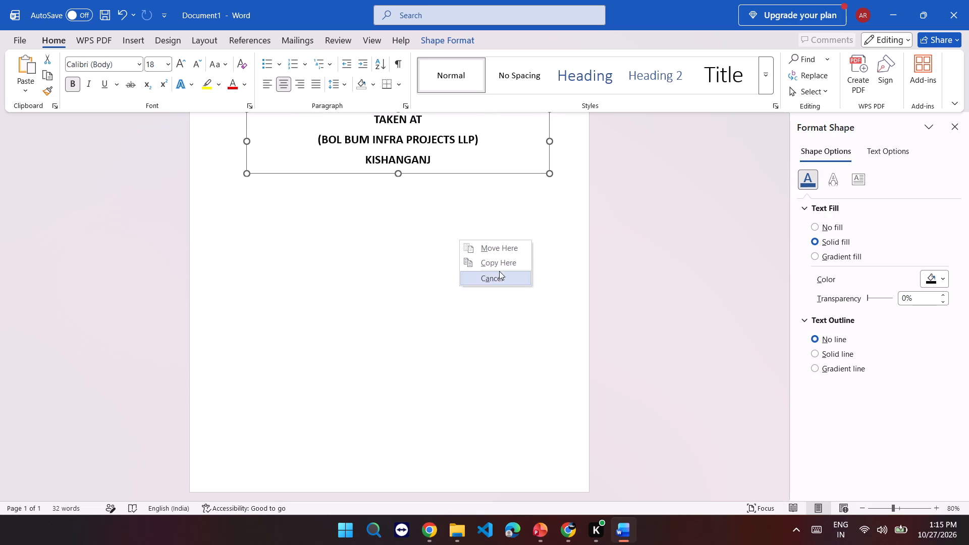
pyautogui.click(501, 265)
pyautogui.click(471, 219)
pyautogui.click(438, 212)
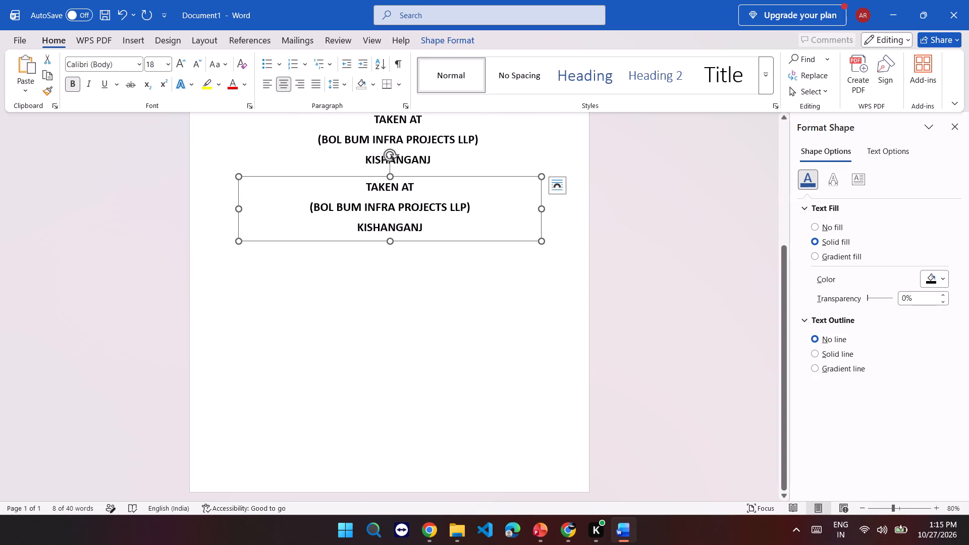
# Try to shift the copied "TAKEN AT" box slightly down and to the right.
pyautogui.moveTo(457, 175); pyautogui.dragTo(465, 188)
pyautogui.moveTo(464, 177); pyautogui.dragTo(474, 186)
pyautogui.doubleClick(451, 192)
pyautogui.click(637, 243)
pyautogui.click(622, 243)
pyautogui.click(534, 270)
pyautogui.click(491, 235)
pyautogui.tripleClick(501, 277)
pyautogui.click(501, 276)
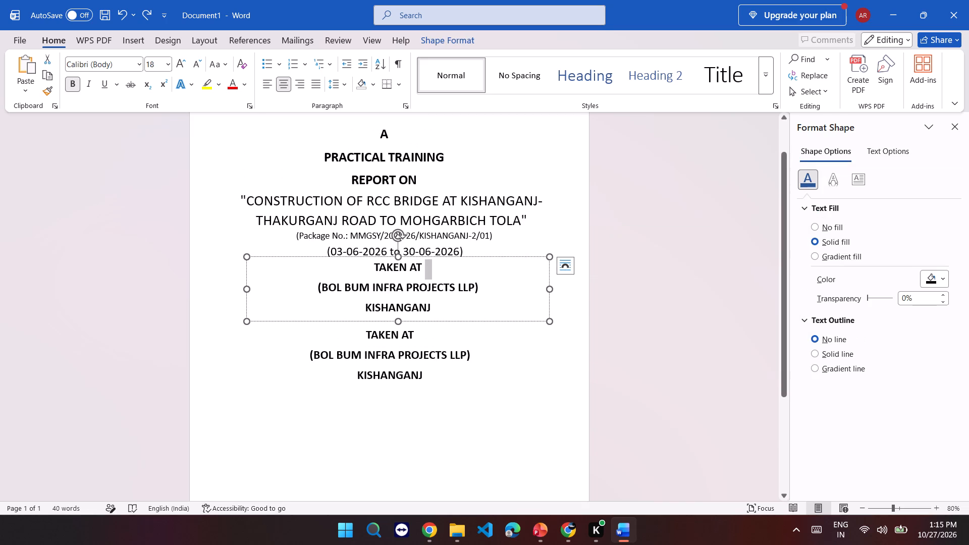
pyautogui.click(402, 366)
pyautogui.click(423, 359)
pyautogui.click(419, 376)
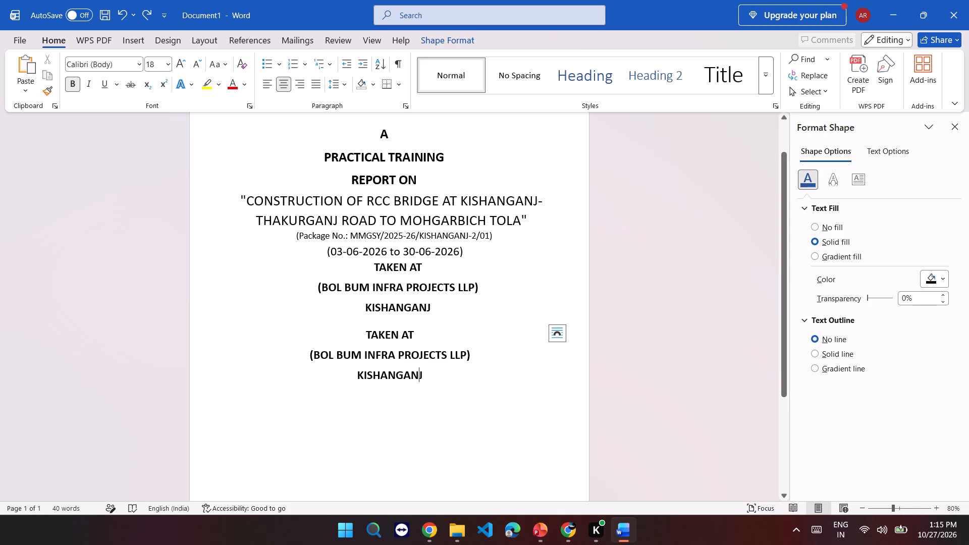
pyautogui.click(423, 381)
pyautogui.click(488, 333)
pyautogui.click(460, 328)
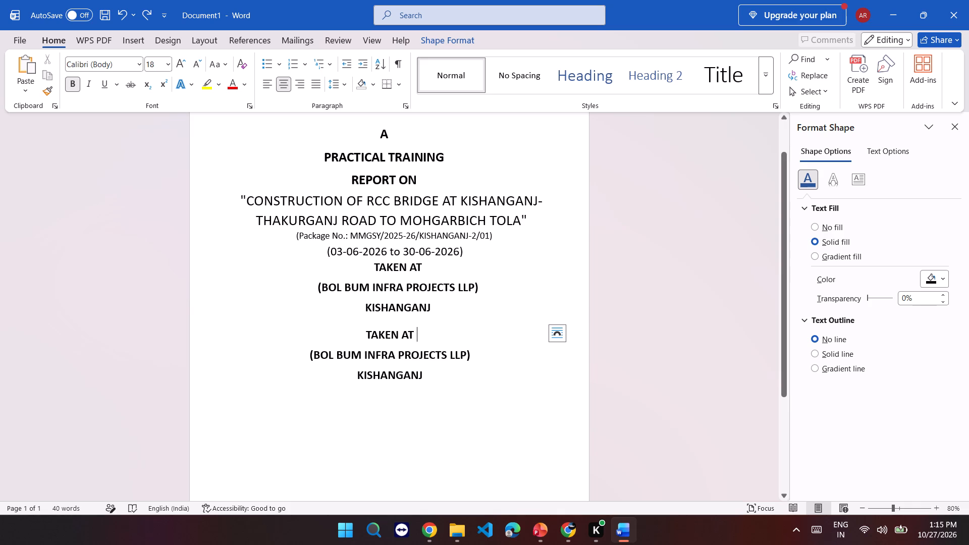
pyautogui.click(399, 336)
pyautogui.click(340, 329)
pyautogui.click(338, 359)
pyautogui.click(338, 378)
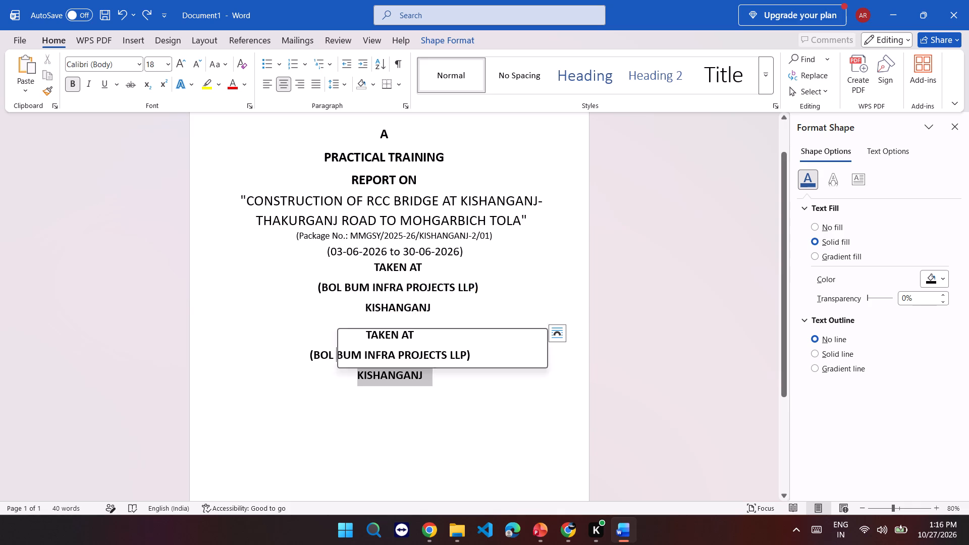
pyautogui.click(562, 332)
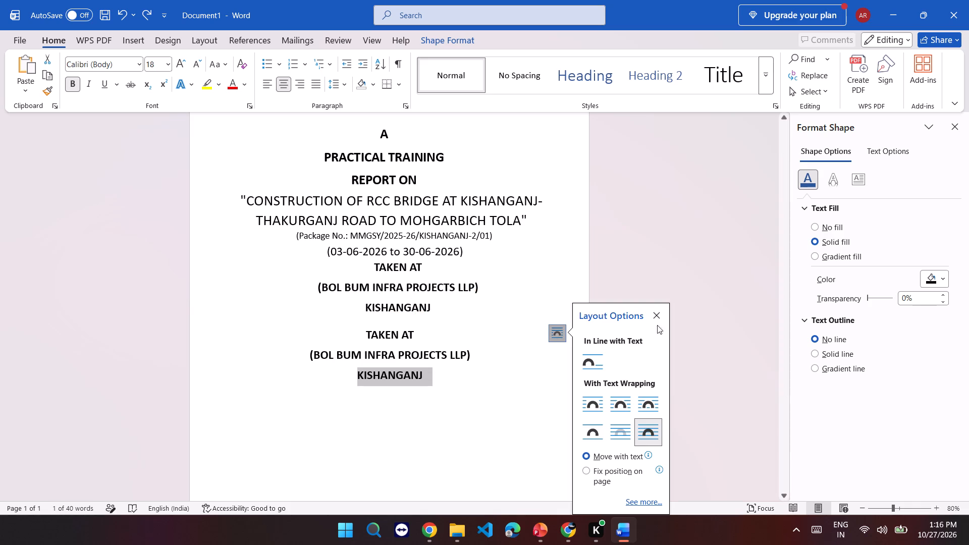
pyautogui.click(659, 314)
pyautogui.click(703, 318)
# Move the copied box slightly up and to the right so it lines up beneath the original "TAKEN AT" box.
pyautogui.scroll(-4, 703, 317)
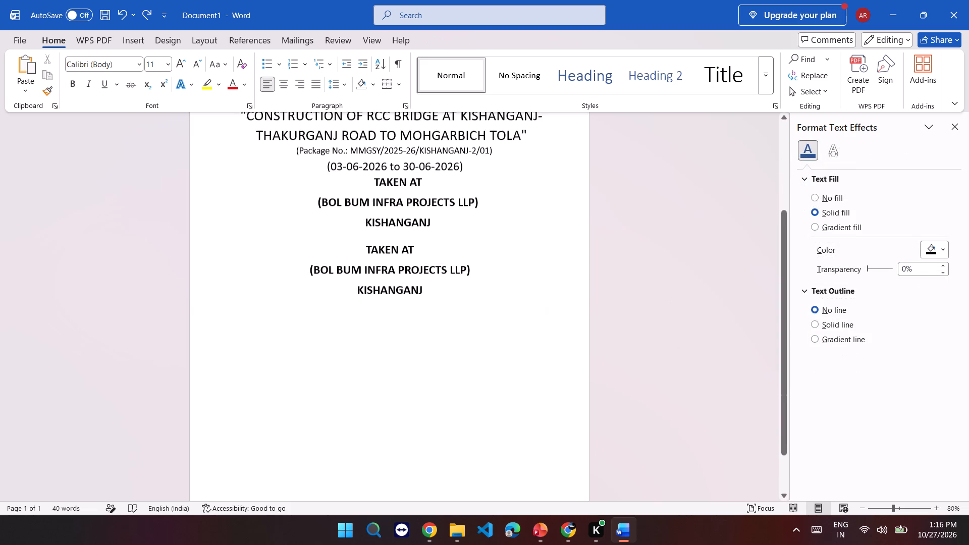
pyautogui.click(372, 251)
pyautogui.moveTo(452, 227); pyautogui.dragTo(456, 226)
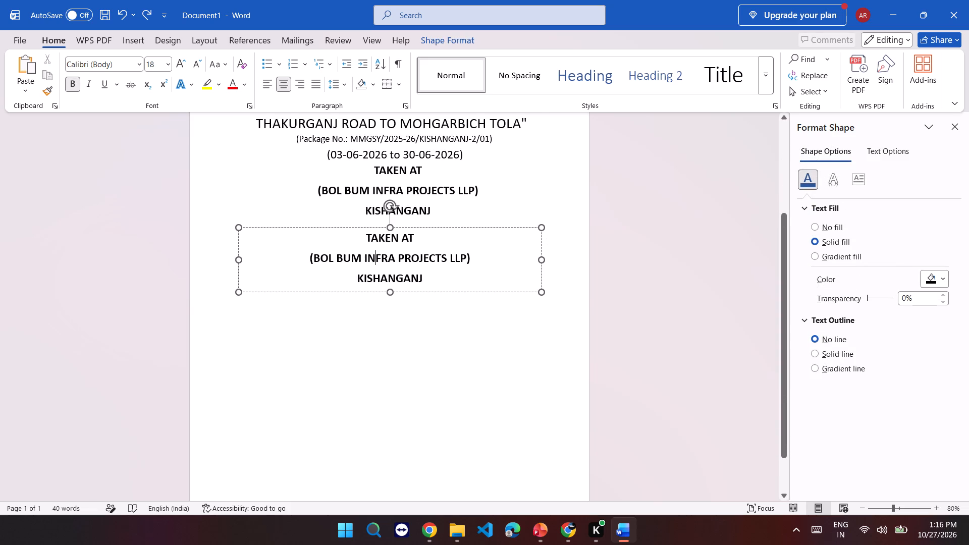
pyautogui.moveTo(456, 226); pyautogui.dragTo(461, 222)
# Replace the copied "TAKEN AT" box's text with "SUBMITTED TO" and "Government Polytechnic Kishanganj" from the clipboard history, each on its own line.
pyautogui.moveTo(441, 278); pyautogui.dragTo(380, 209)
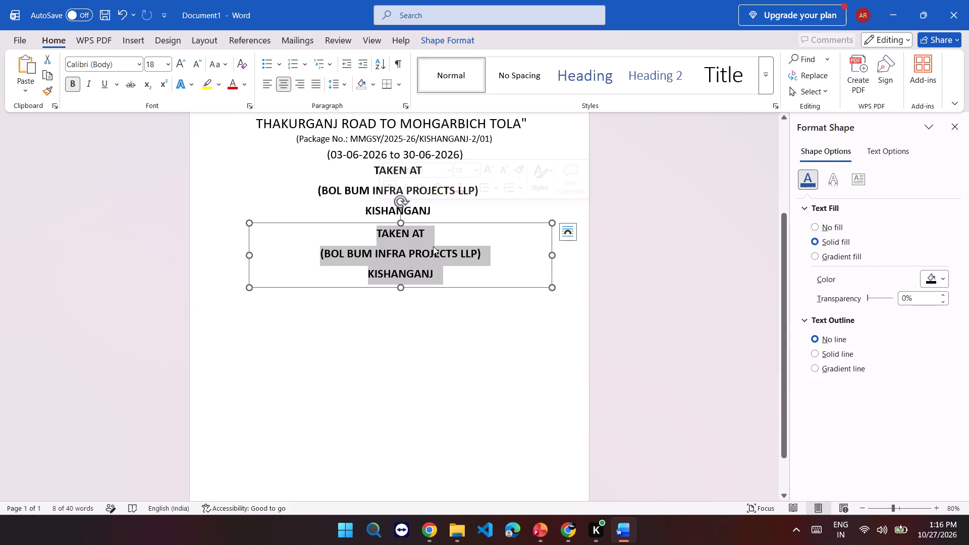
pyautogui.press('super+v')
pyautogui.scroll(-4, 459, 393)
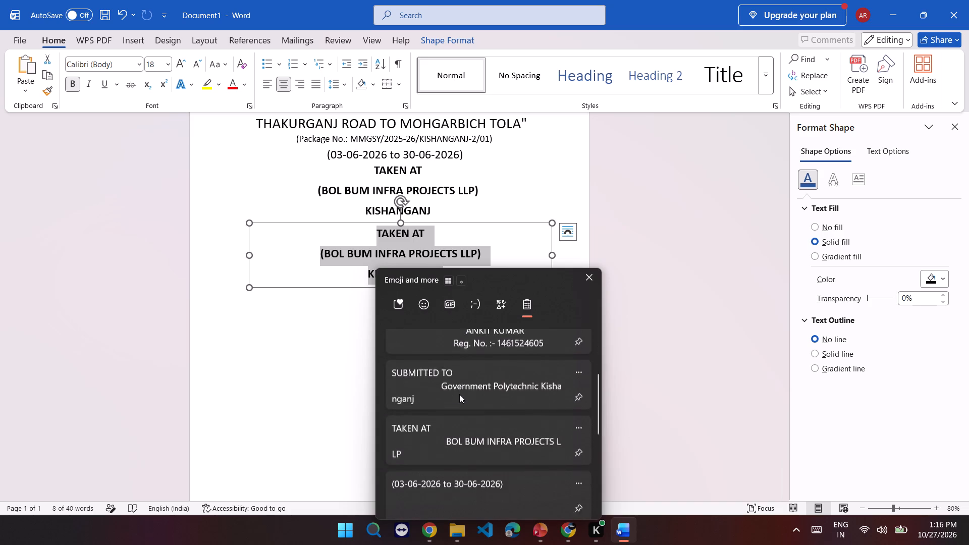
pyautogui.scroll(-1, 459, 394)
pyautogui.scroll(1, 459, 394)
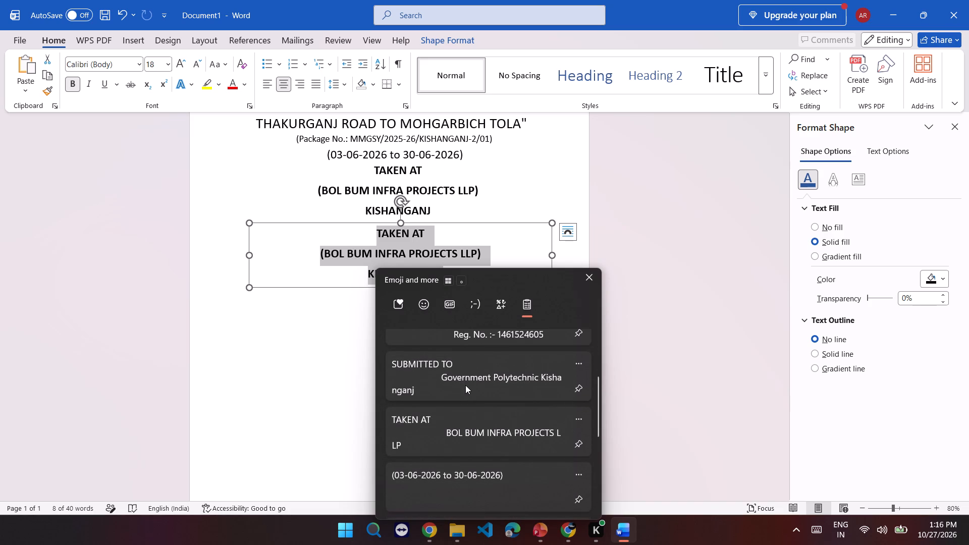
pyautogui.click(465, 385)
pyautogui.hotkey('ctrl', 'v')
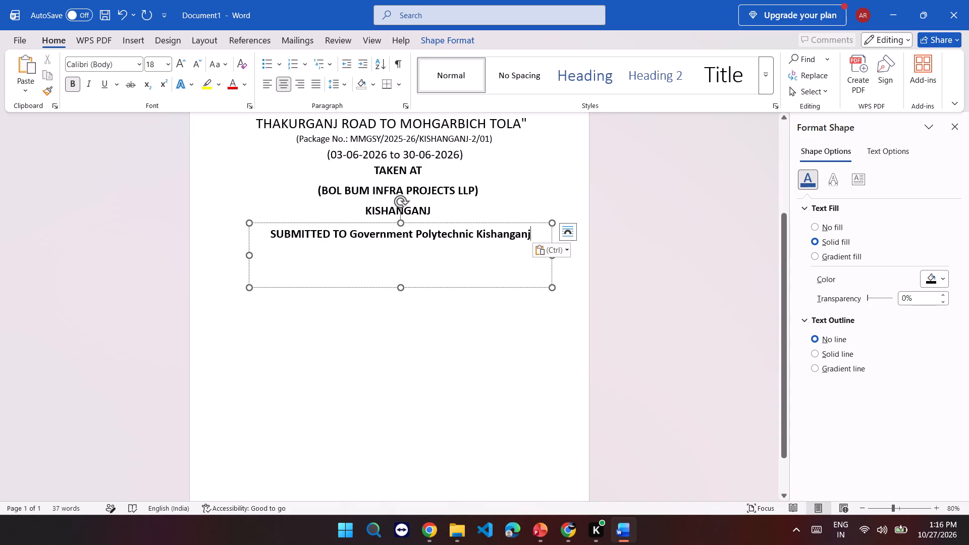
pyautogui.click(350, 233)
pyautogui.press('Return')
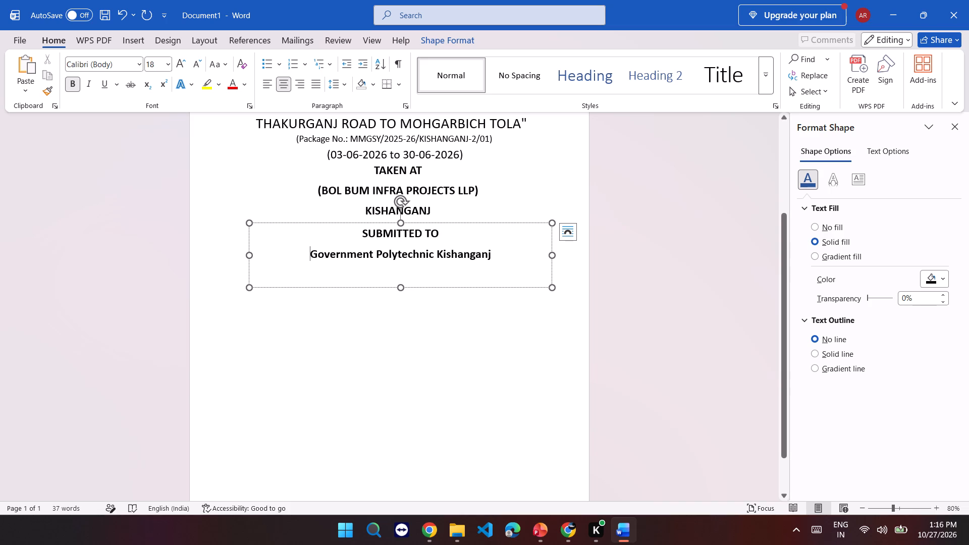
# Move the "SUBMITTED TO" box slightly down, leaving a gap below "KISHANGANJ" and keeping it centred under the "TAKEN AT" block.
pyautogui.moveTo(429, 221); pyautogui.dragTo(427, 253)
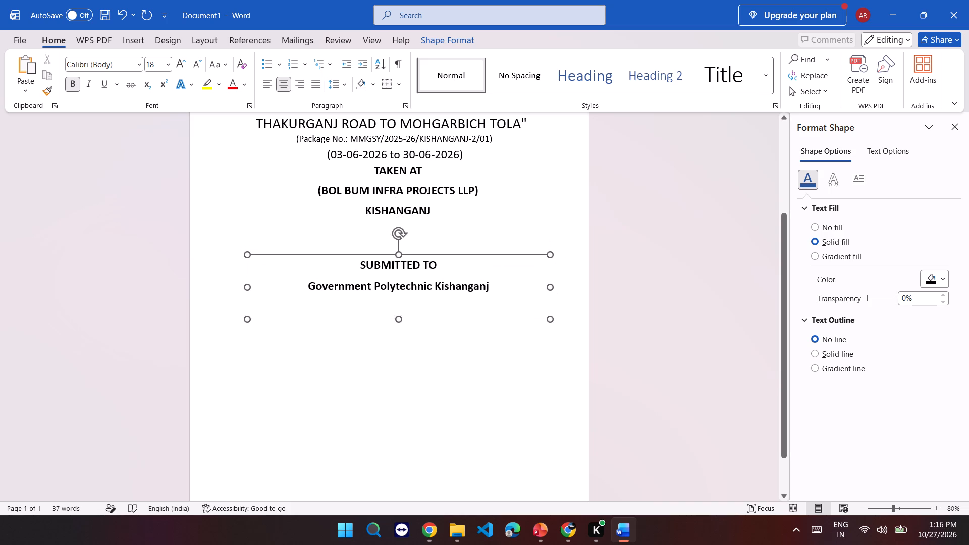
pyautogui.moveTo(427, 253); pyautogui.dragTo(427, 252)
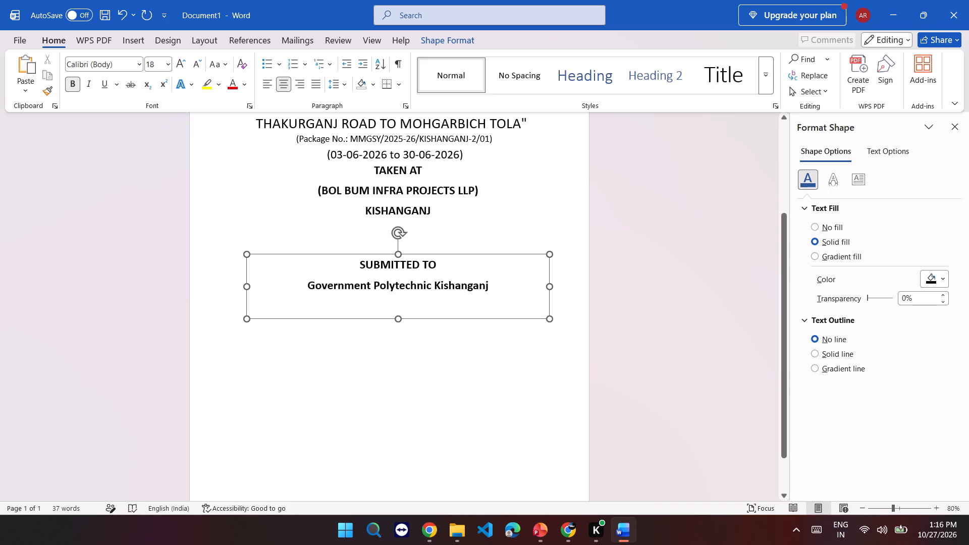
pyautogui.moveTo(427, 252); pyautogui.dragTo(427, 245)
pyautogui.scroll(-11, 529, 346)
pyautogui.scroll(2, 529, 346)
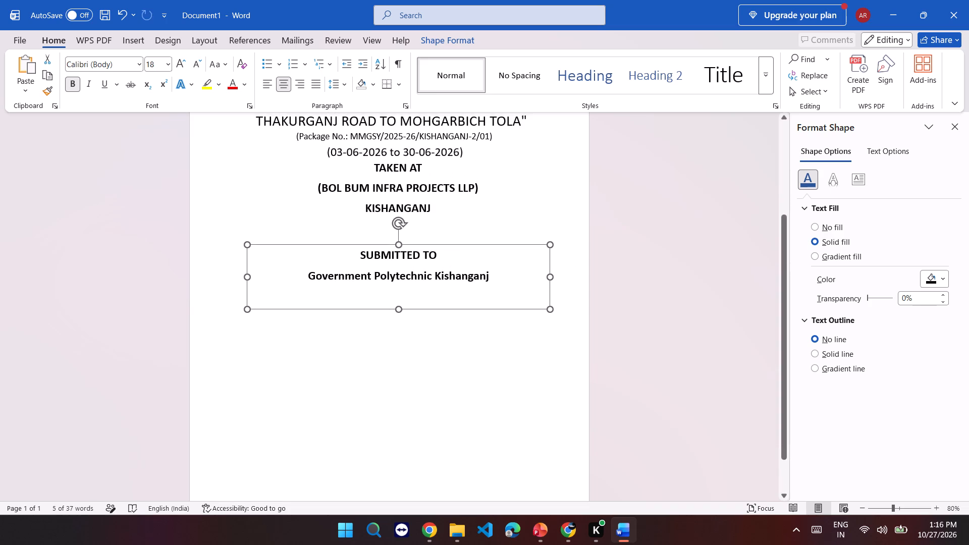
pyautogui.moveTo(455, 245); pyautogui.dragTo(455, 241)
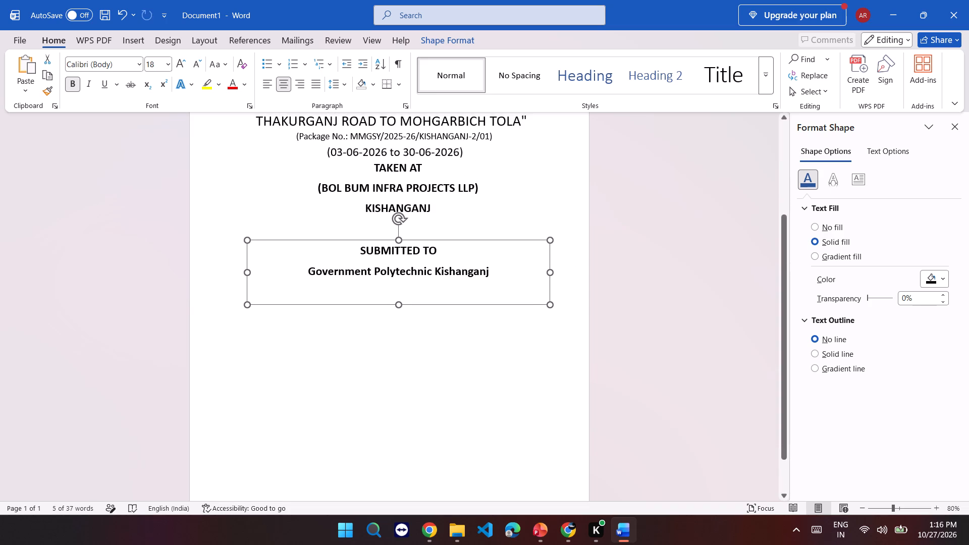
pyautogui.moveTo(455, 241); pyautogui.dragTo(456, 239)
pyautogui.click(642, 289)
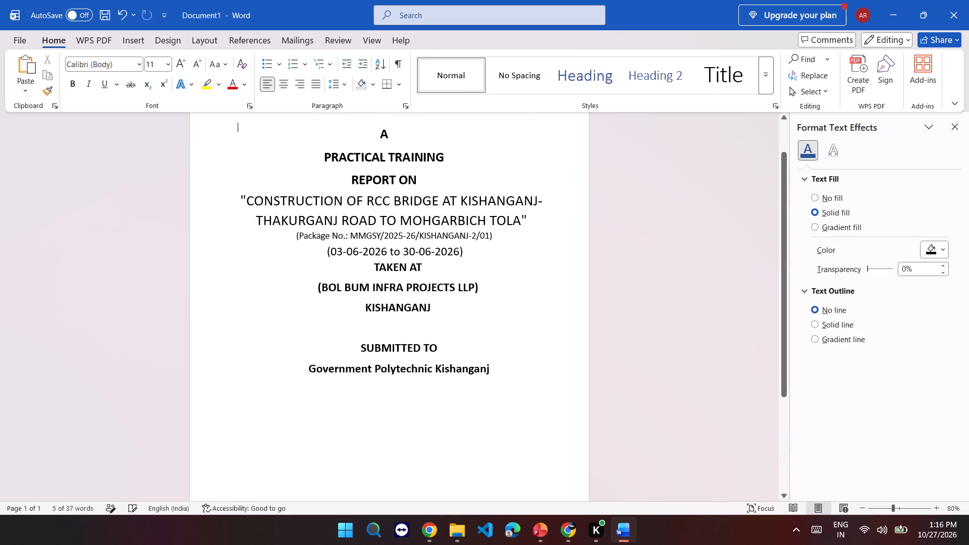
# Place a copy of the bridge project title text box in the blank area below the "SUBMITTED TO" block.
pyautogui.scroll(-8, 632, 309)
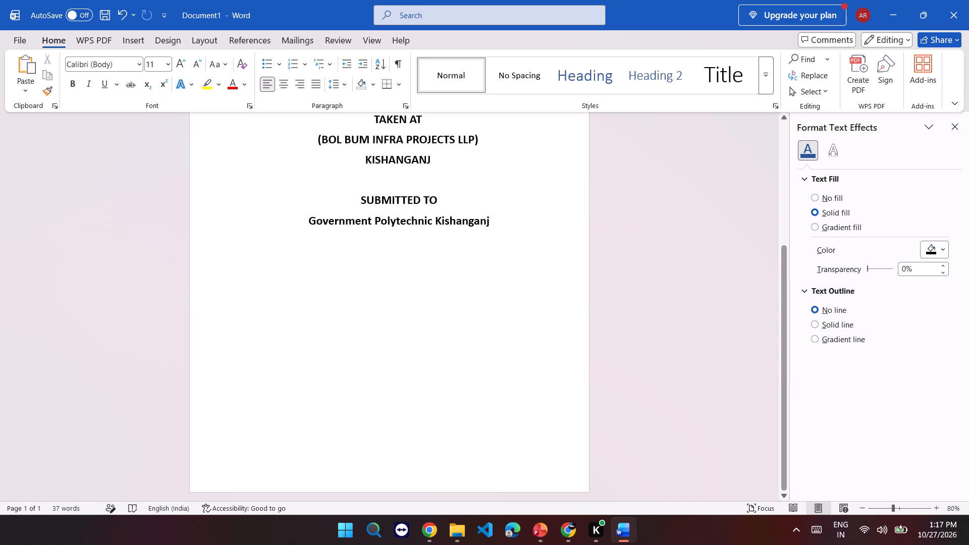
pyautogui.scroll(-2, 639, 289)
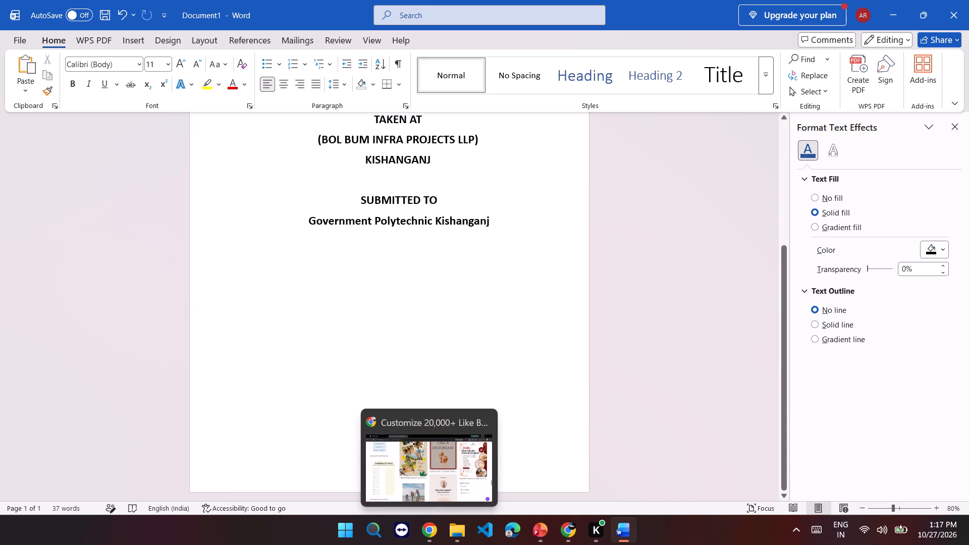
pyautogui.click(347, 218)
pyautogui.scroll(4, 390, 221)
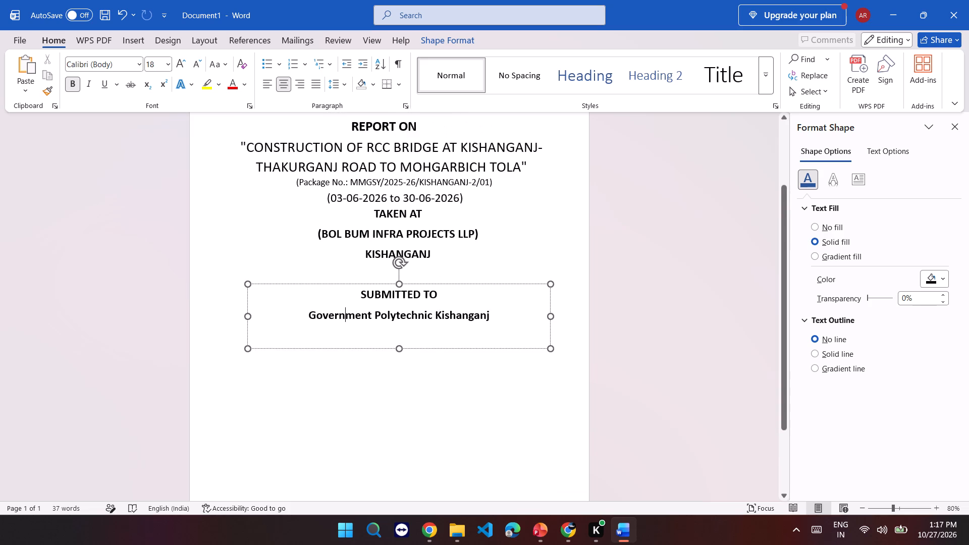
pyautogui.click(368, 159)
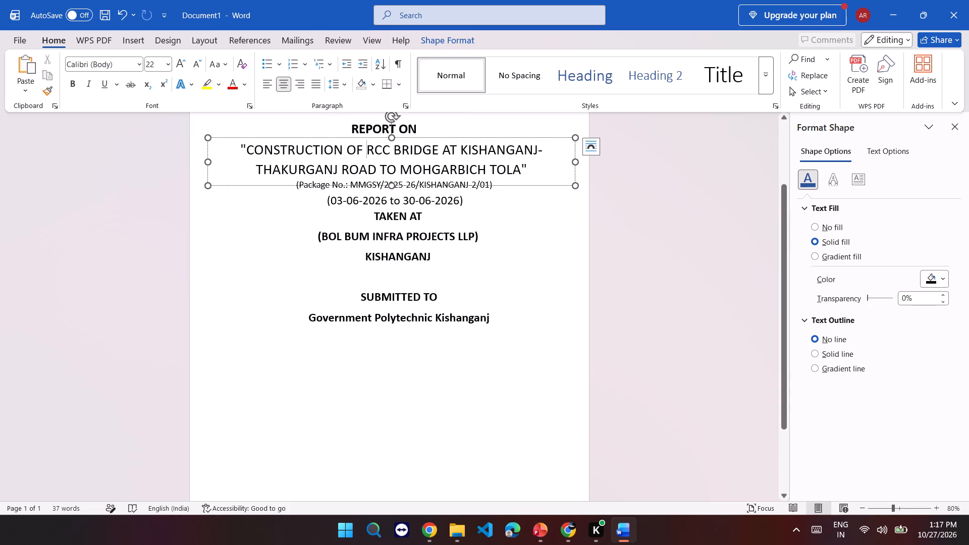
pyautogui.moveTo(381, 137); pyautogui.dragTo(393, 381, button='right')
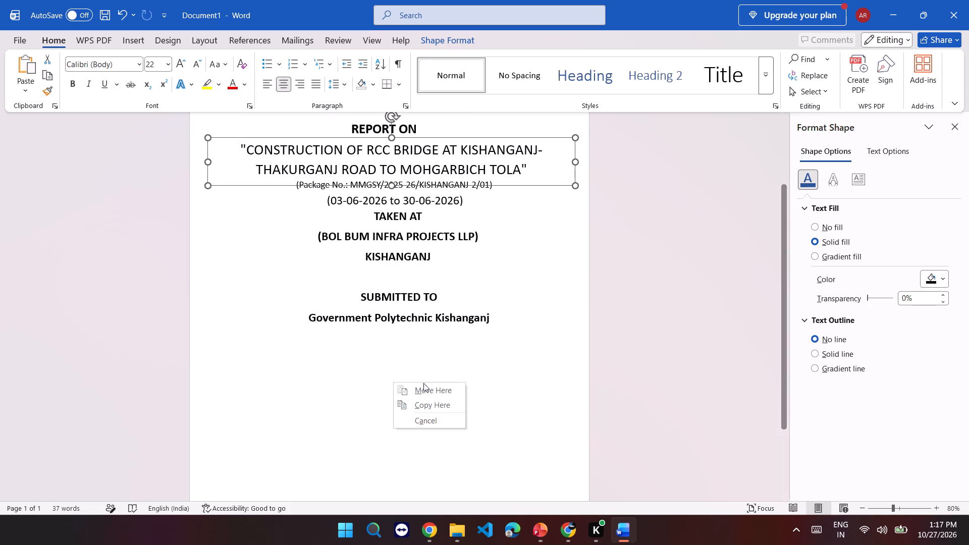
pyautogui.click(427, 404)
pyautogui.scroll(-2, 571, 435)
pyautogui.click(561, 393)
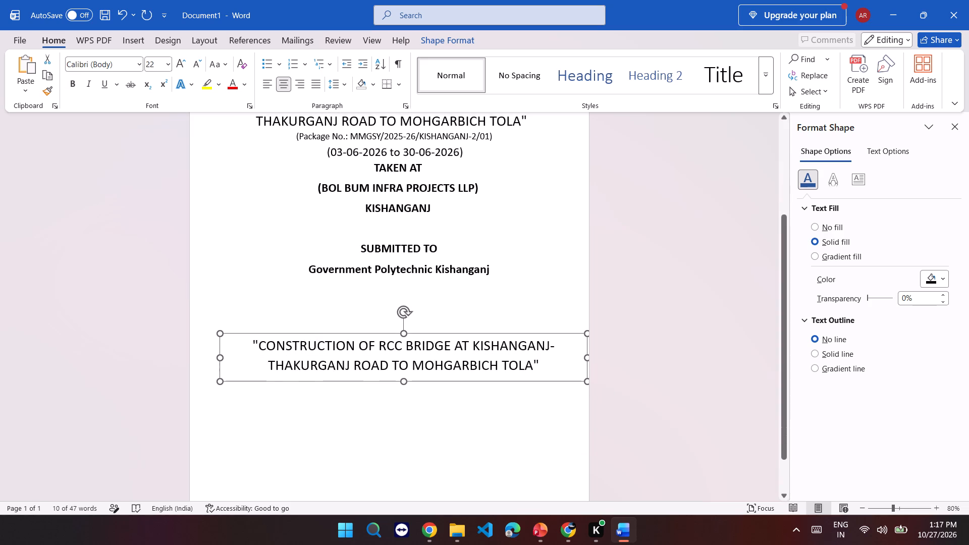
pyautogui.click(555, 363)
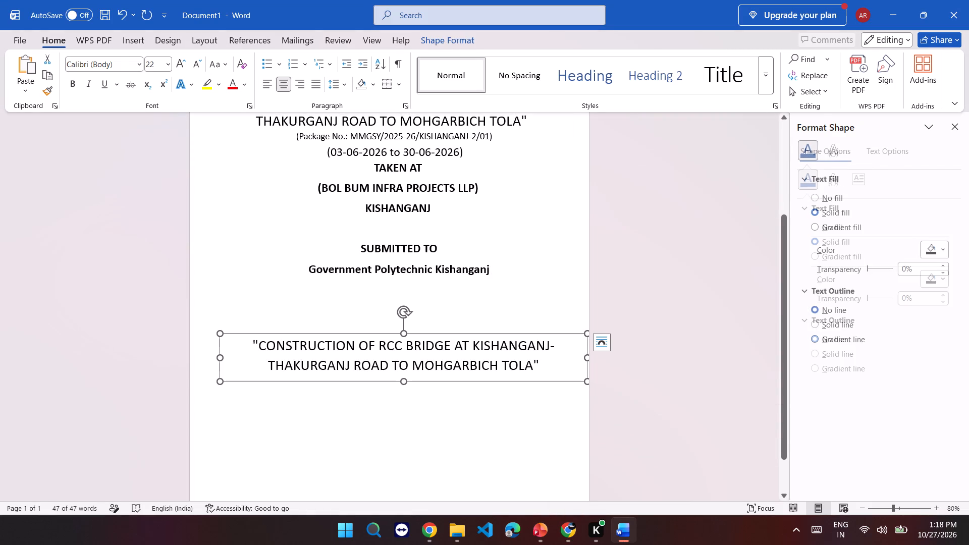
pyautogui.click(514, 366)
pyautogui.click(541, 367)
pyautogui.moveTo(539, 365); pyautogui.dragTo(284, 331)
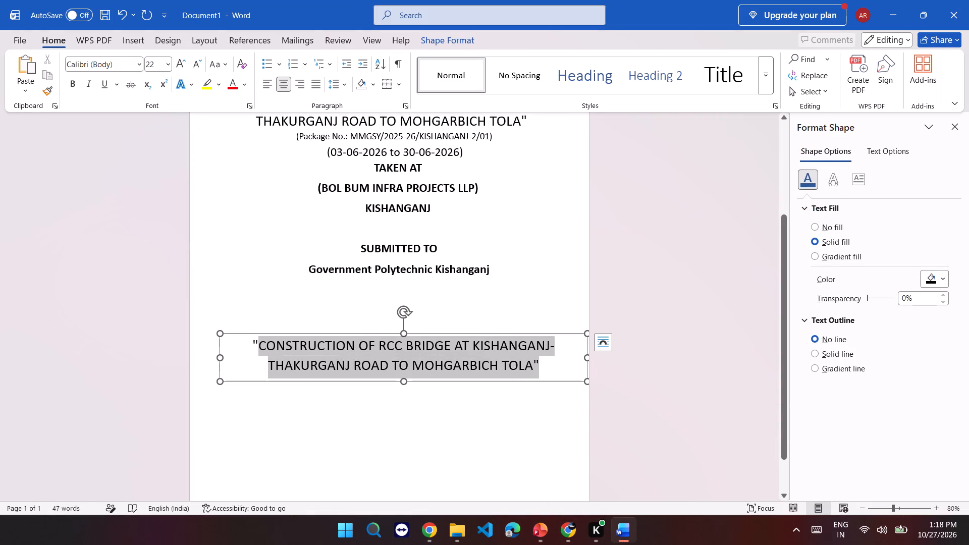
pyautogui.moveTo(284, 331); pyautogui.dragTo(244, 326)
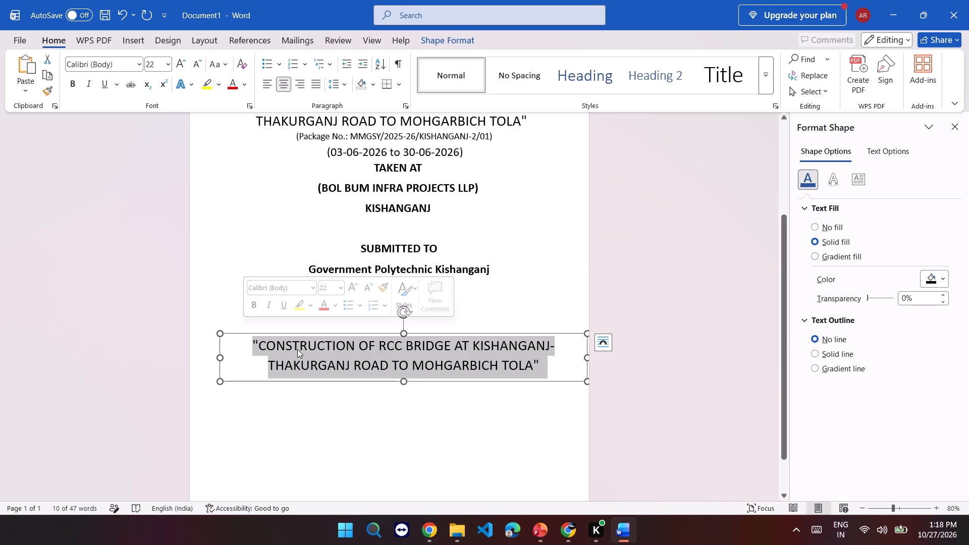
pyautogui.press('super+v')
pyautogui.scroll(-1, 290, 236)
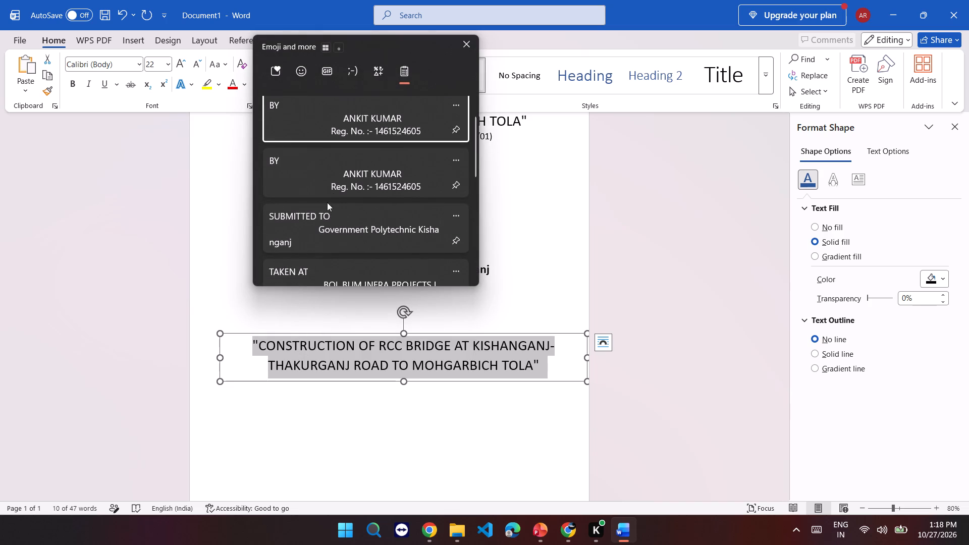
pyautogui.click(342, 176)
pyautogui.hotkey('ctrl', 'v')
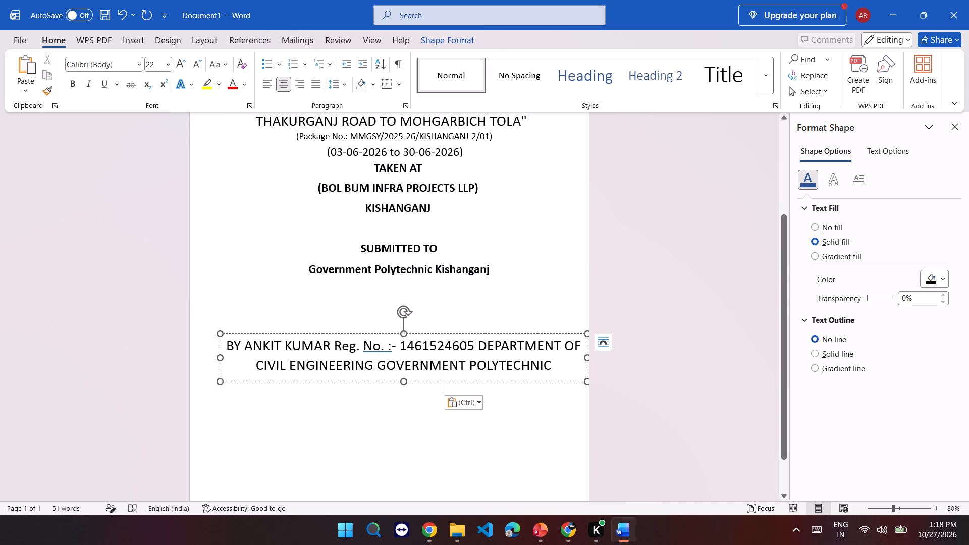
# Put "BY" on its own line above the student's name.
pyautogui.click(246, 342)
pyautogui.press('Return')
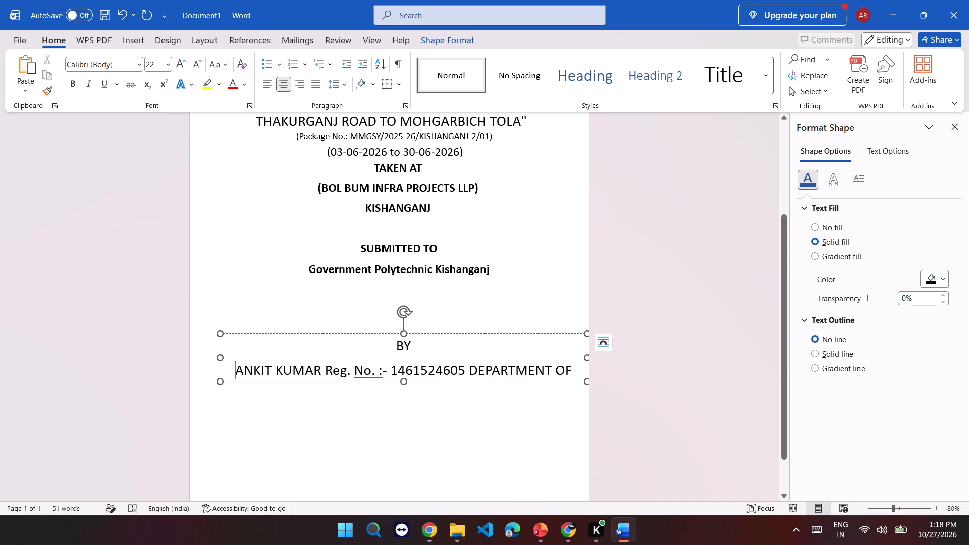
# Extend the "BY" box downward and delete "DEPARTMENT OF CIVIL ENGINEERING GOVERNMENT POLYTECHNIC KISHANGANJ" from it.
pyautogui.moveTo(404, 380); pyautogui.dragTo(411, 454)
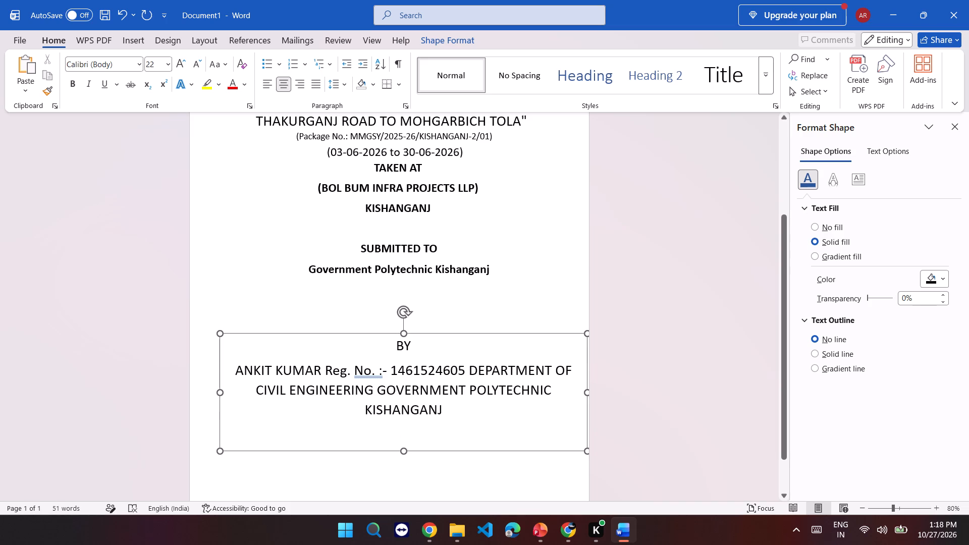
pyautogui.moveTo(468, 366); pyautogui.dragTo(495, 423)
pyautogui.press('BackSpace')
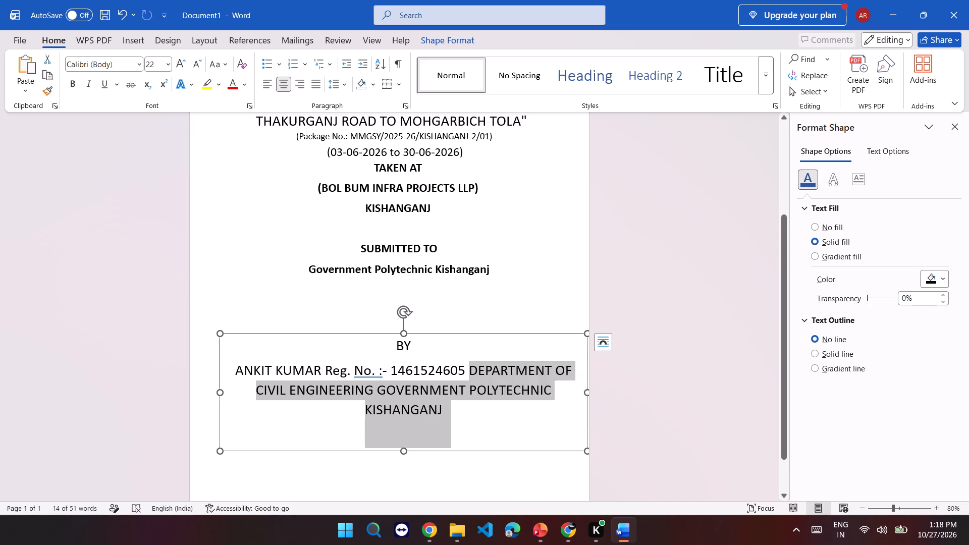
# Move the "BY" box up to sit just below "Government Polytechnic Kishanganj".
pyautogui.moveTo(431, 331); pyautogui.dragTo(430, 298)
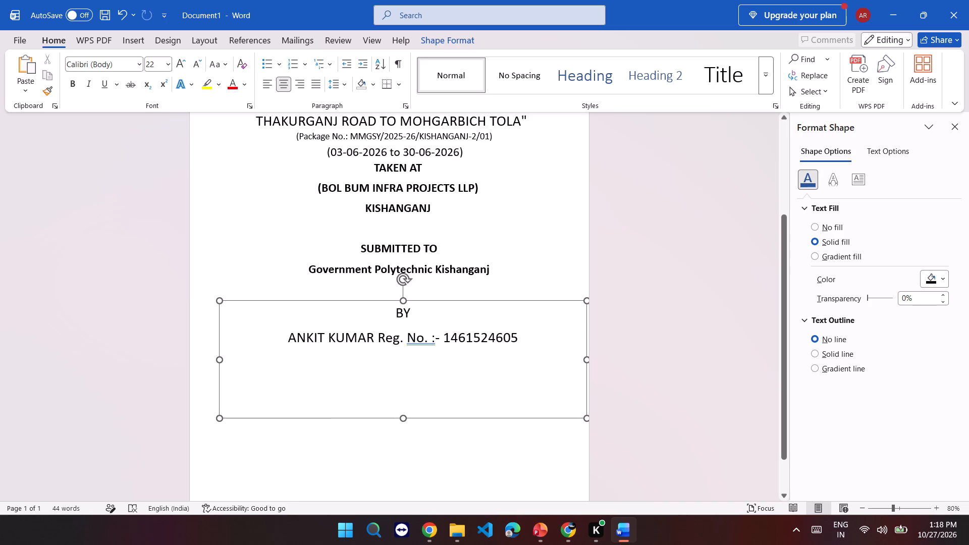
# Put the registration number on its own line beneath the student's name.
pyautogui.click(371, 340)
pyautogui.press('BackSpace')
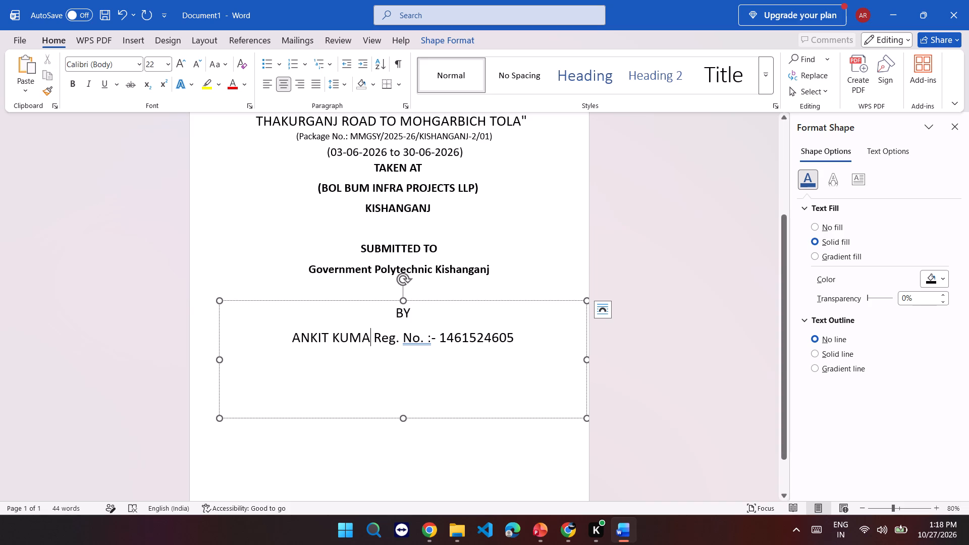
pyautogui.press('r')
pyautogui.press('Return')
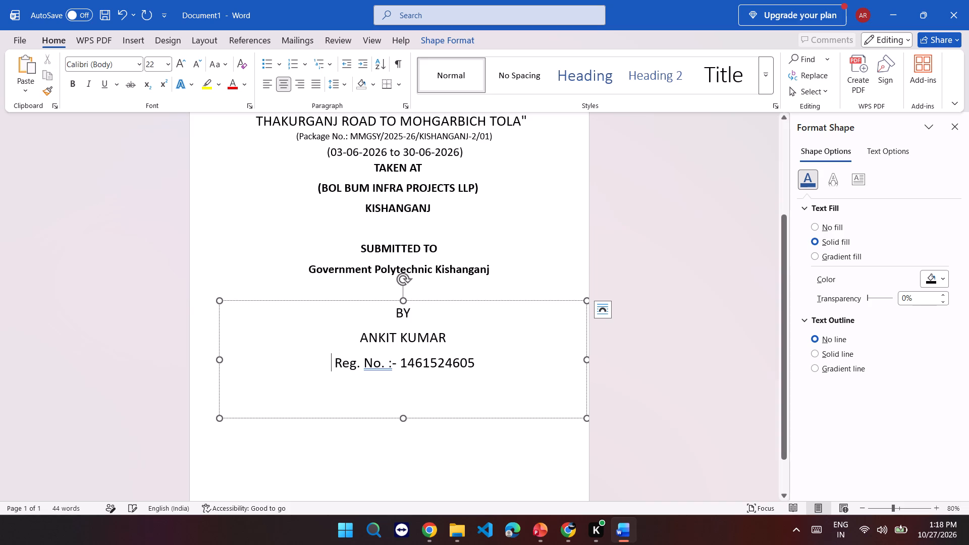
# Shift the "BY" box up slightly and set its text's line spacing to 1.0.
pyautogui.moveTo(438, 298); pyautogui.dragTo(438, 287)
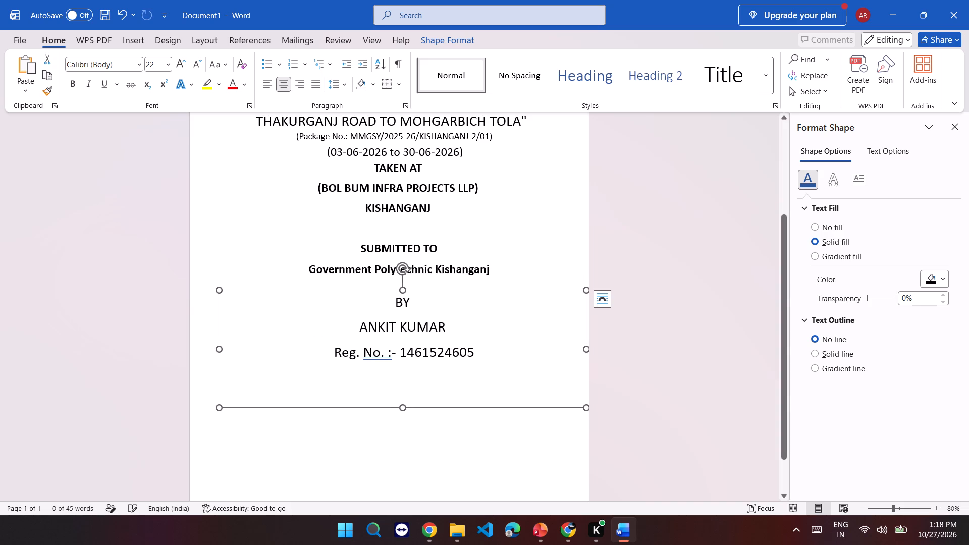
pyautogui.click(348, 84)
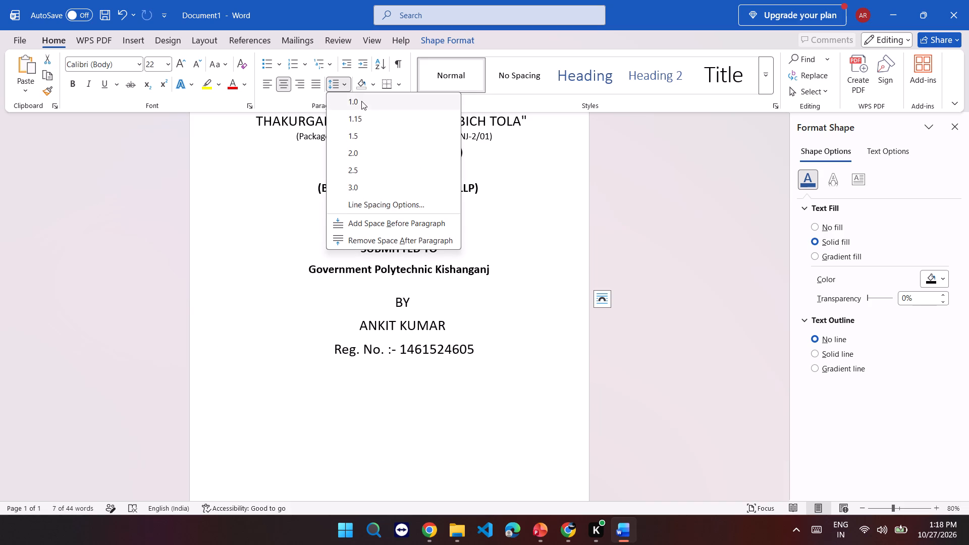
pyautogui.click(361, 100)
# Reposition the "BY" box so its lines sit centred just below "Government Polytechnic Kishanganj".
pyautogui.moveTo(368, 290); pyautogui.dragTo(368, 289)
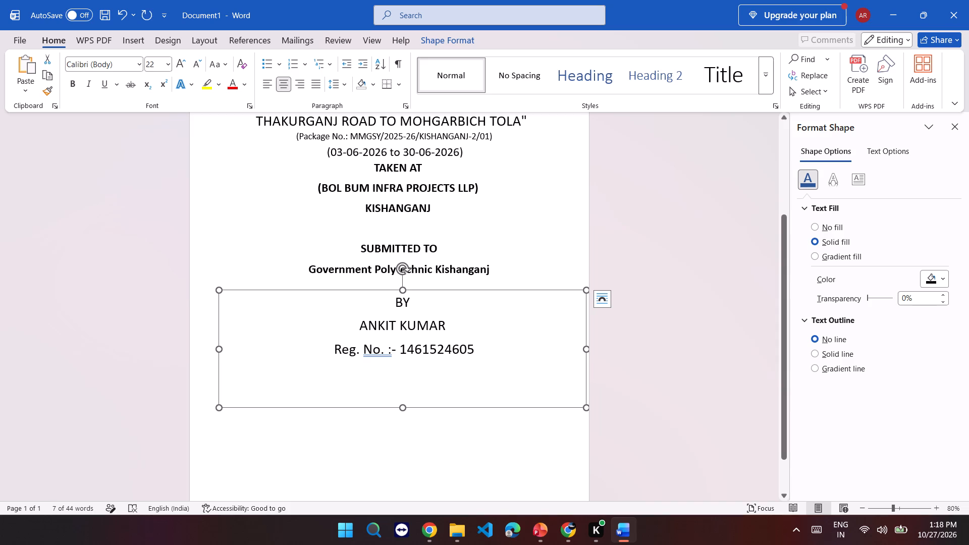
pyautogui.moveTo(368, 289); pyautogui.dragTo(364, 281)
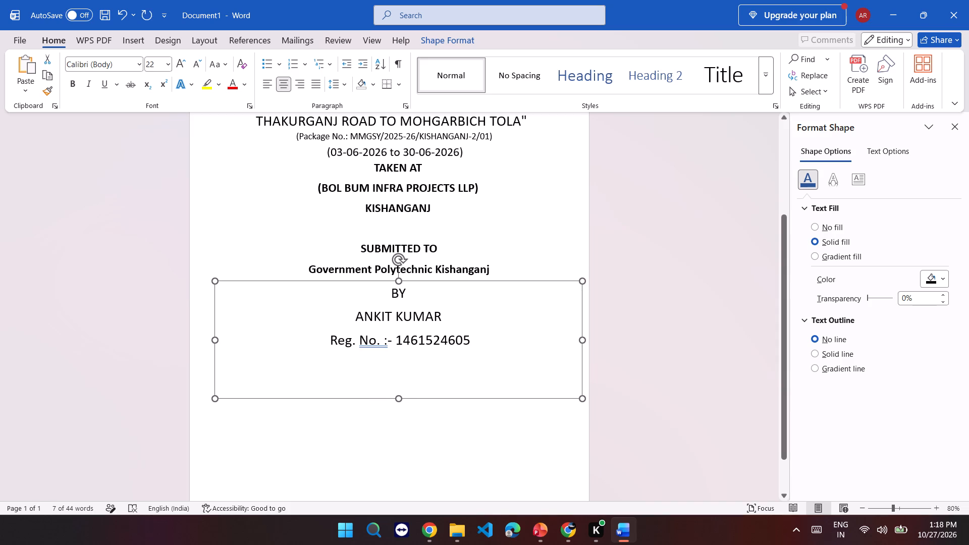
pyautogui.moveTo(364, 281); pyautogui.dragTo(362, 279)
pyautogui.click(648, 342)
pyautogui.scroll(-4, 579, 338)
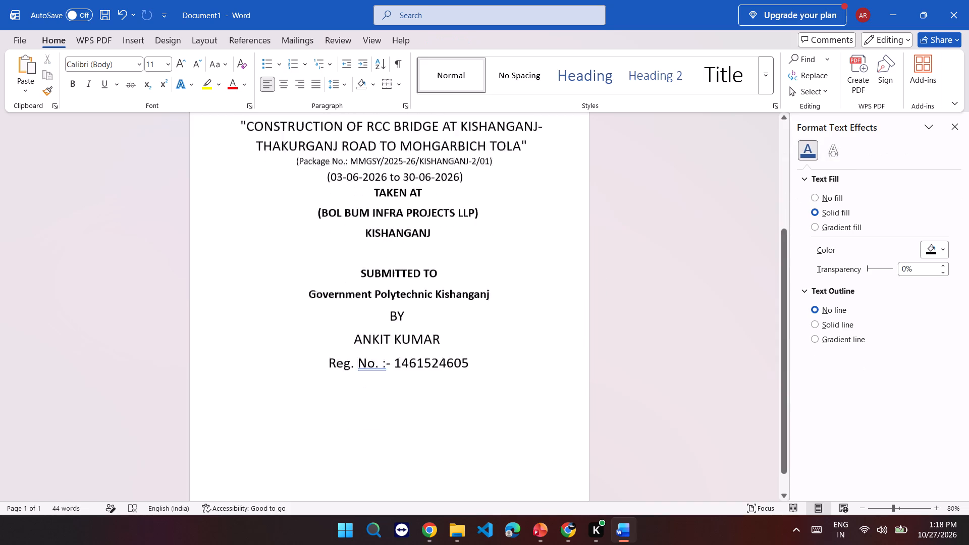
pyautogui.scroll(-8, 578, 340)
pyautogui.click(380, 271)
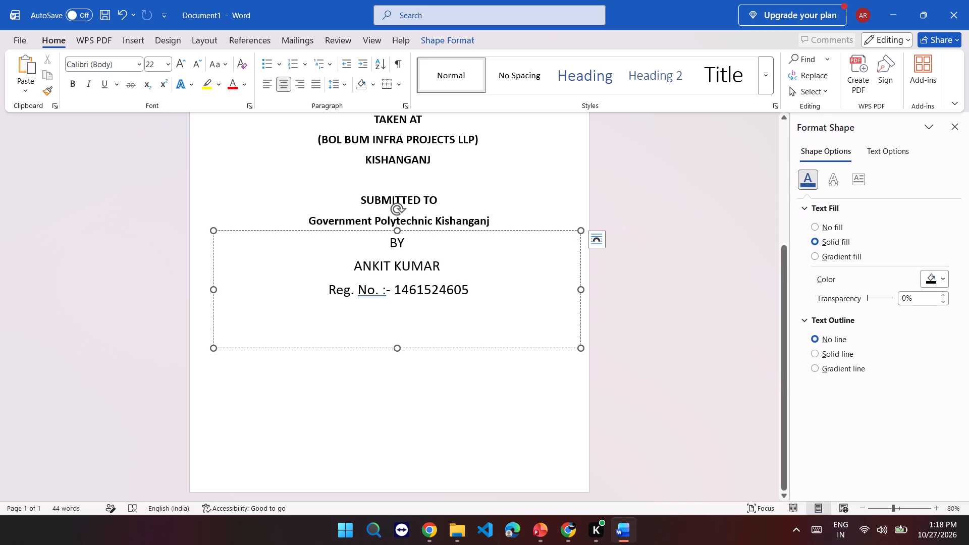
pyautogui.moveTo(365, 228); pyautogui.dragTo(368, 228)
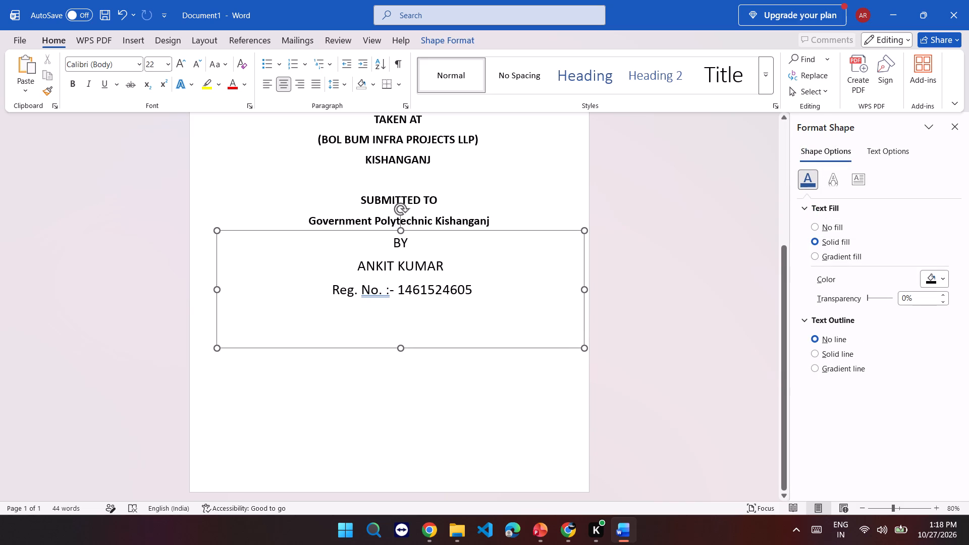
pyautogui.moveTo(368, 228); pyautogui.dragTo(369, 235)
pyautogui.scroll(8, 767, 232)
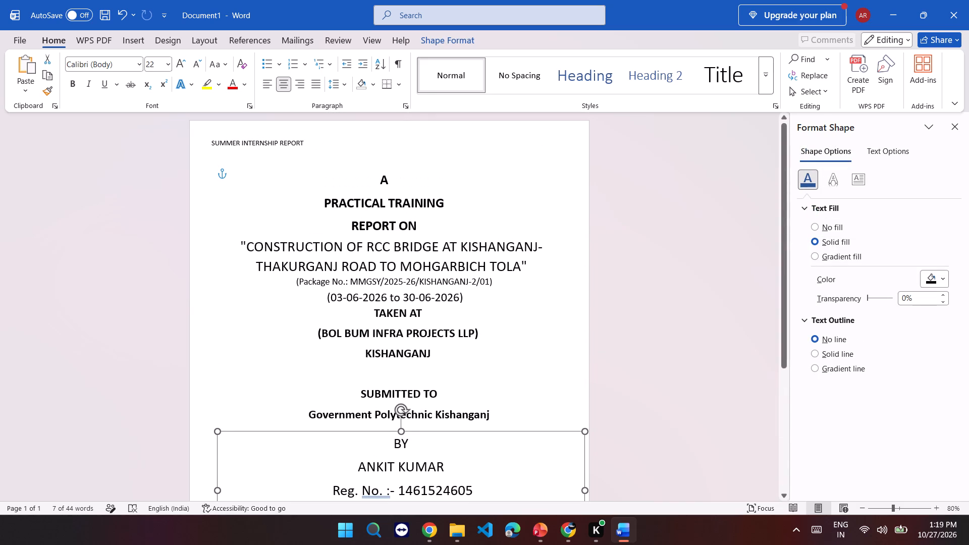
pyautogui.scroll(-4, 675, 237)
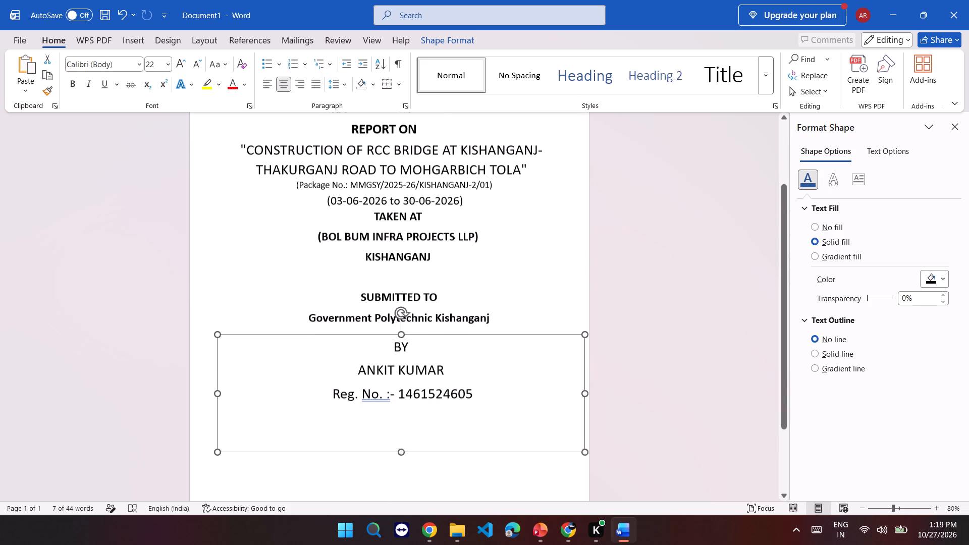
pyautogui.scroll(-3, 675, 237)
pyautogui.click(643, 290)
pyautogui.scroll(-8, 642, 291)
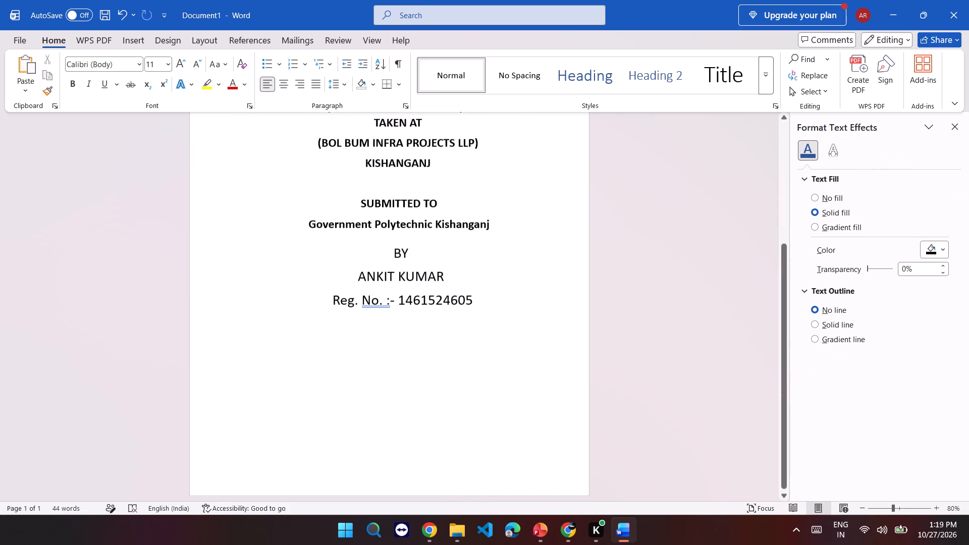
pyautogui.scroll(-3, 642, 292)
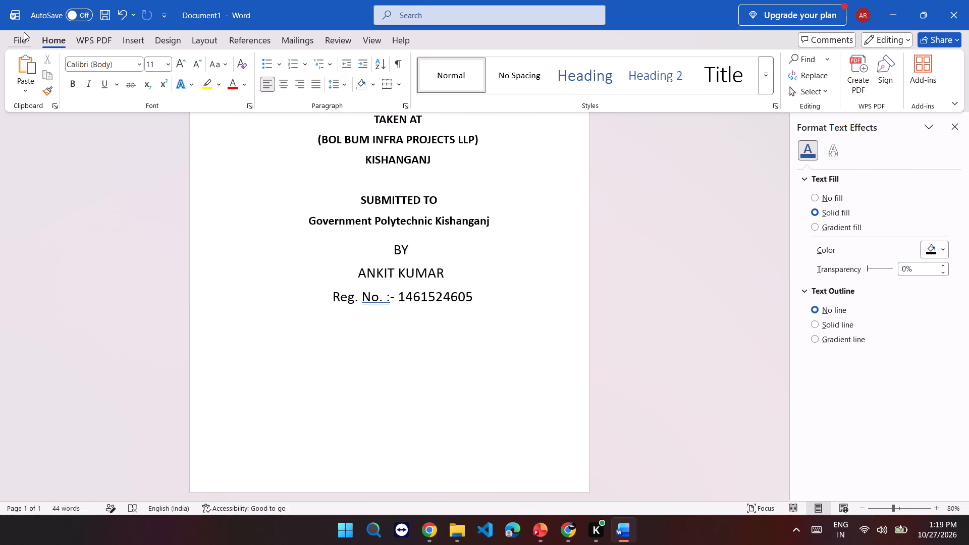
# Insert the college emblem picture Gemini_Generated_Image_loyskiloyskiloys-removebg-preview.png from the Downloads folder.
pyautogui.click(136, 38)
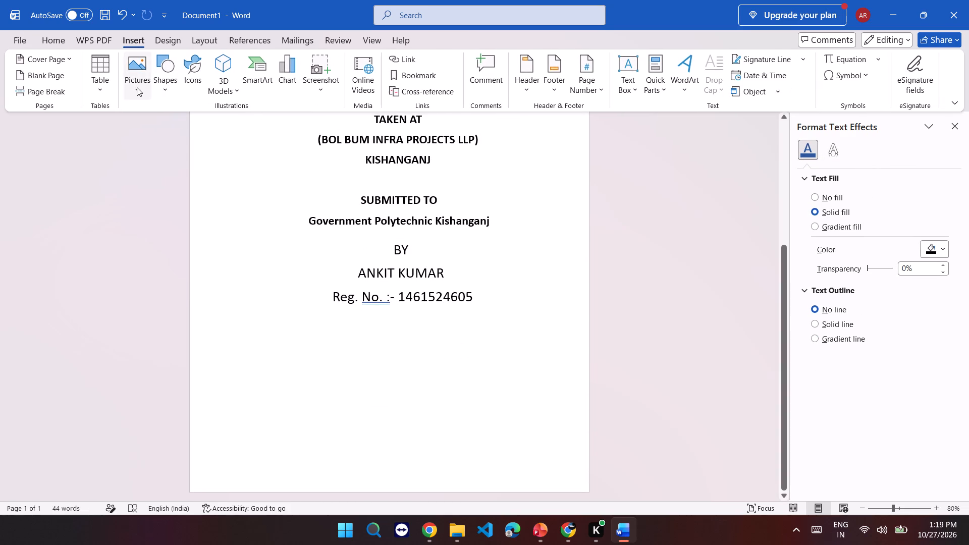
pyautogui.click(139, 86)
pyautogui.click(149, 123)
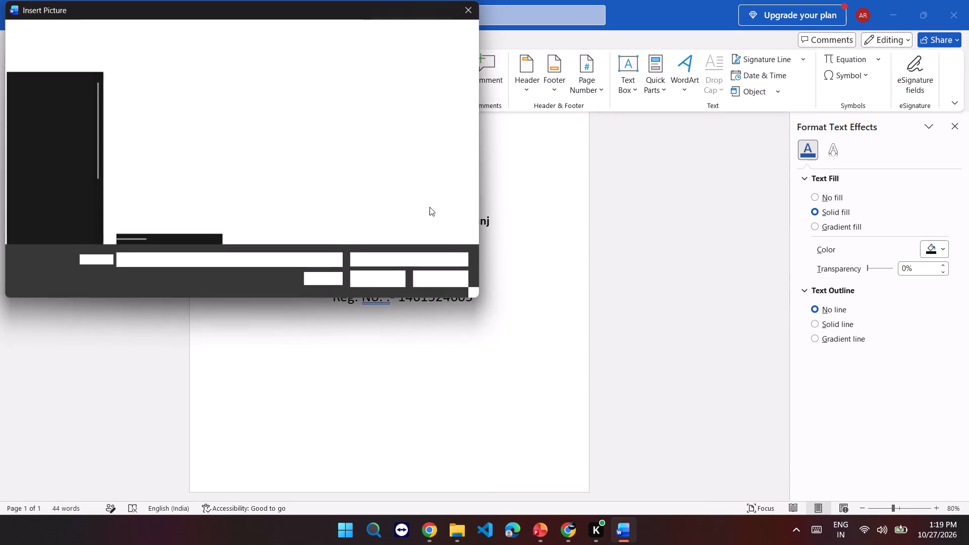
pyautogui.scroll(-3, 170, 169)
pyautogui.click(38, 156)
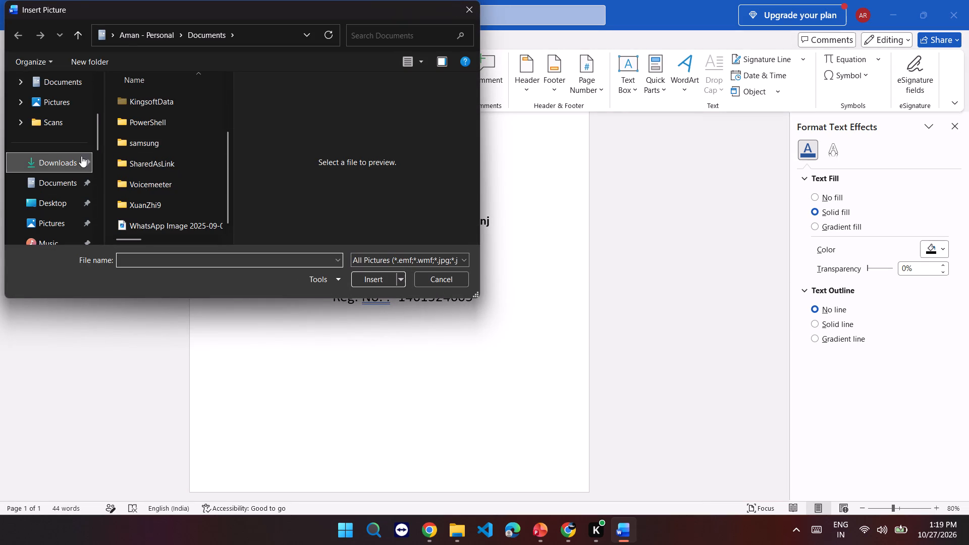
pyautogui.scroll(-18, 202, 142)
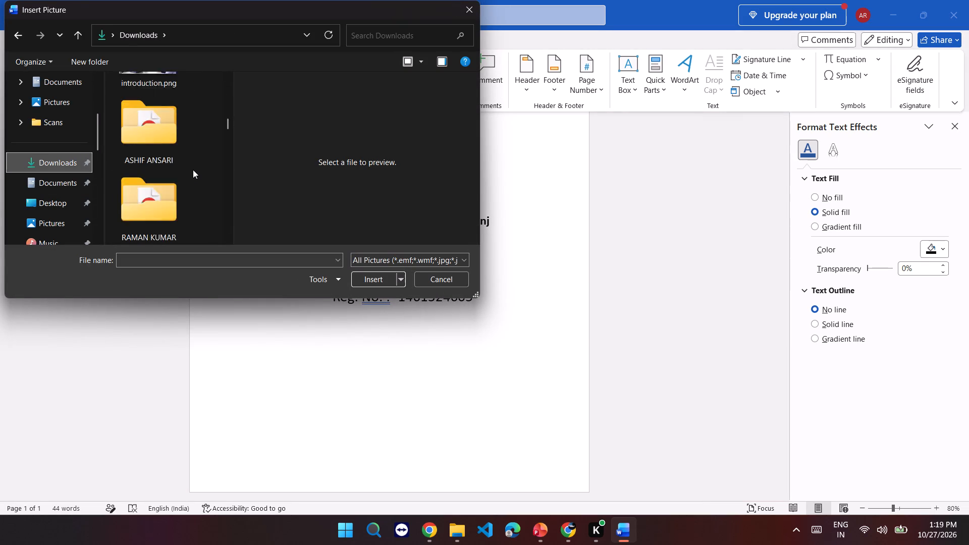
pyautogui.scroll(-6, 193, 170)
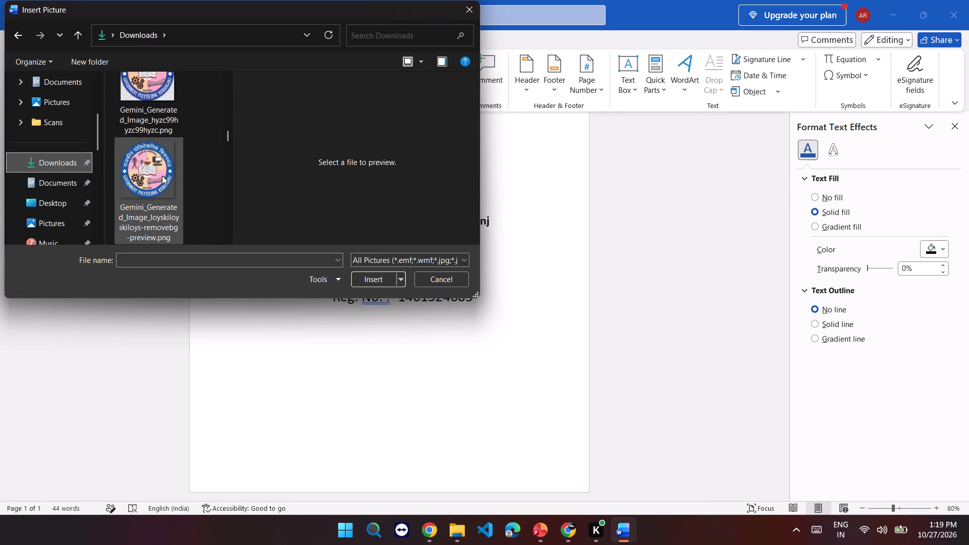
pyautogui.doubleClick(162, 176)
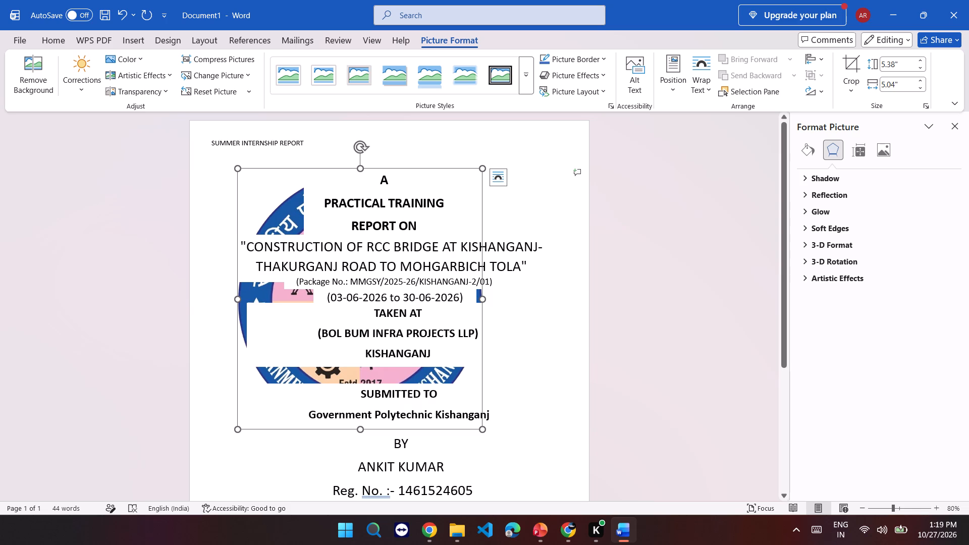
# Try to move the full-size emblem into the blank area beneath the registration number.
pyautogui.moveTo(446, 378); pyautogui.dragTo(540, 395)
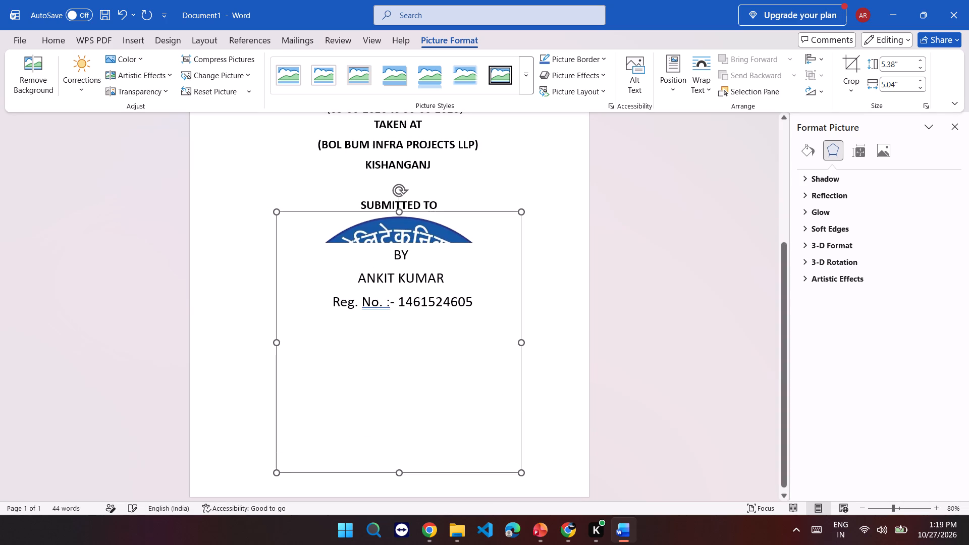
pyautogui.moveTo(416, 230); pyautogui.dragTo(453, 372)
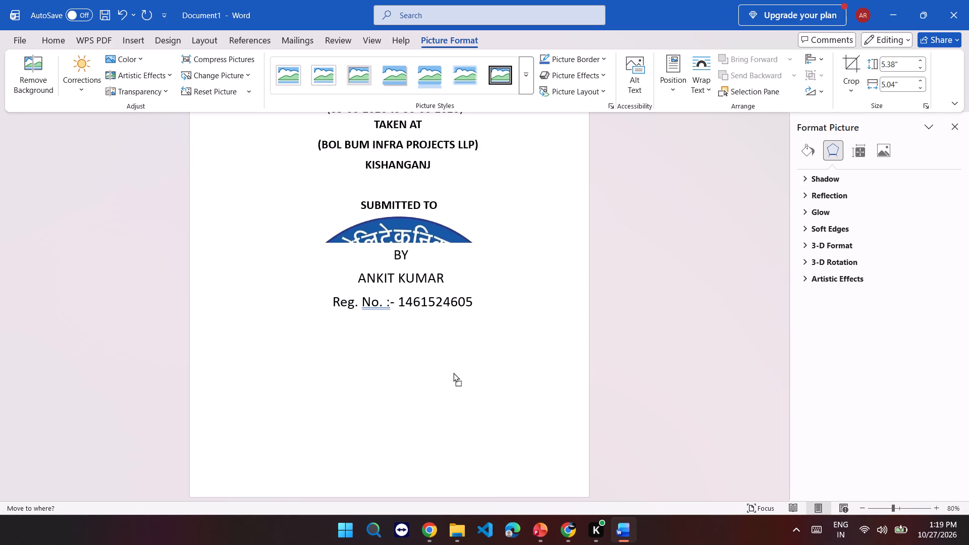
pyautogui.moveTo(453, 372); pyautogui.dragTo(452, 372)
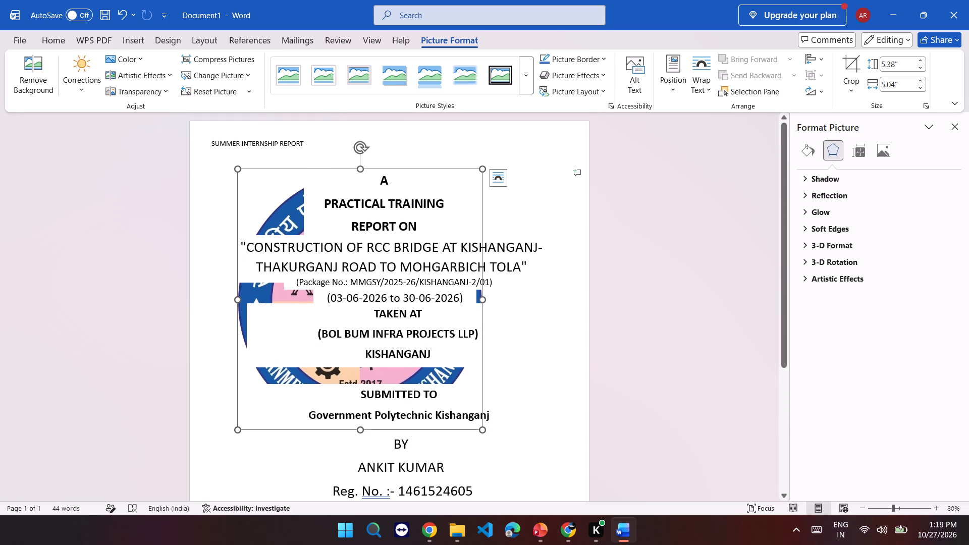
# Shrink the emblem to about 1.08" high by 1.02" wide.
pyautogui.moveTo(483, 431); pyautogui.dragTo(282, 222)
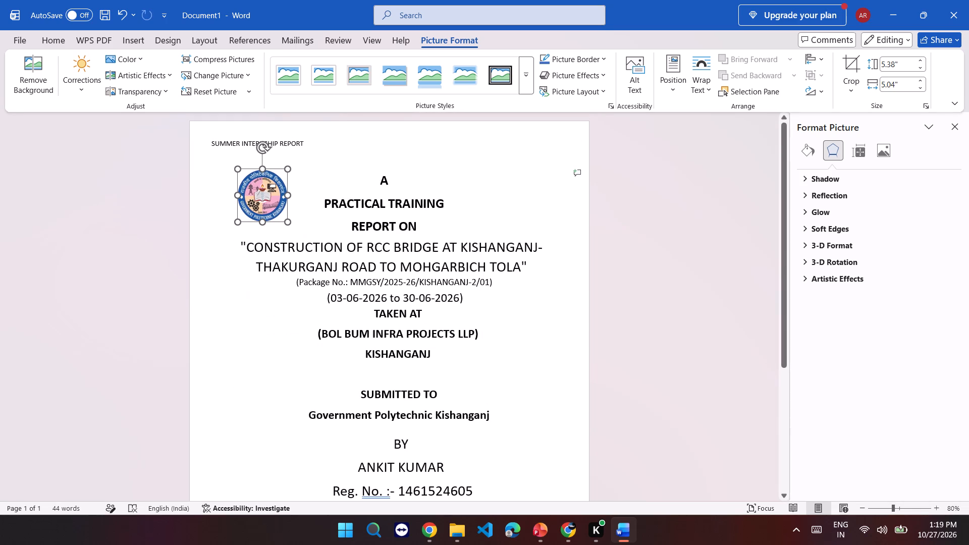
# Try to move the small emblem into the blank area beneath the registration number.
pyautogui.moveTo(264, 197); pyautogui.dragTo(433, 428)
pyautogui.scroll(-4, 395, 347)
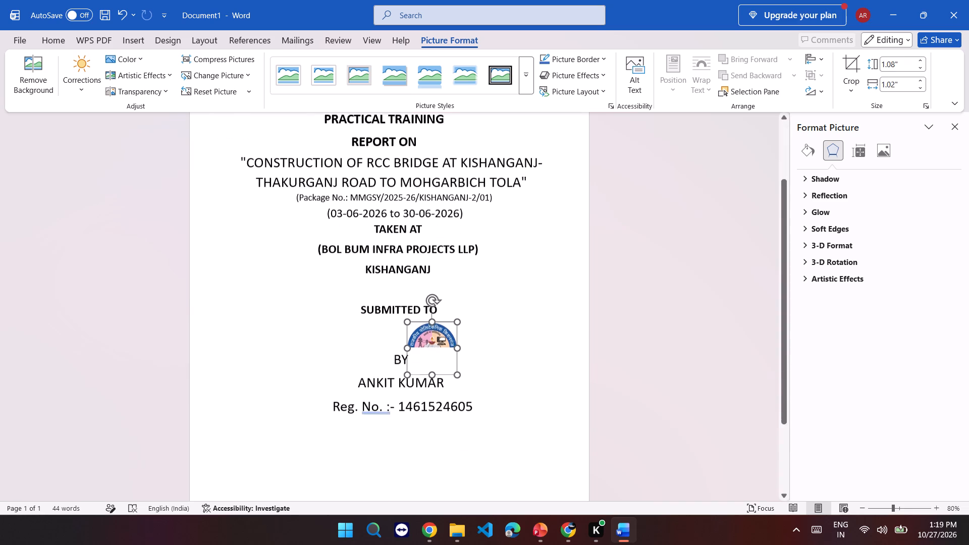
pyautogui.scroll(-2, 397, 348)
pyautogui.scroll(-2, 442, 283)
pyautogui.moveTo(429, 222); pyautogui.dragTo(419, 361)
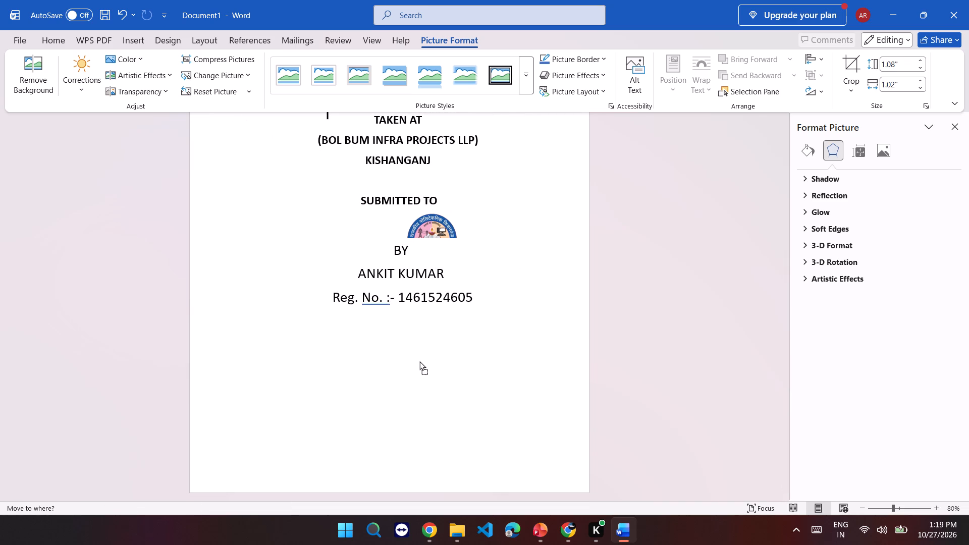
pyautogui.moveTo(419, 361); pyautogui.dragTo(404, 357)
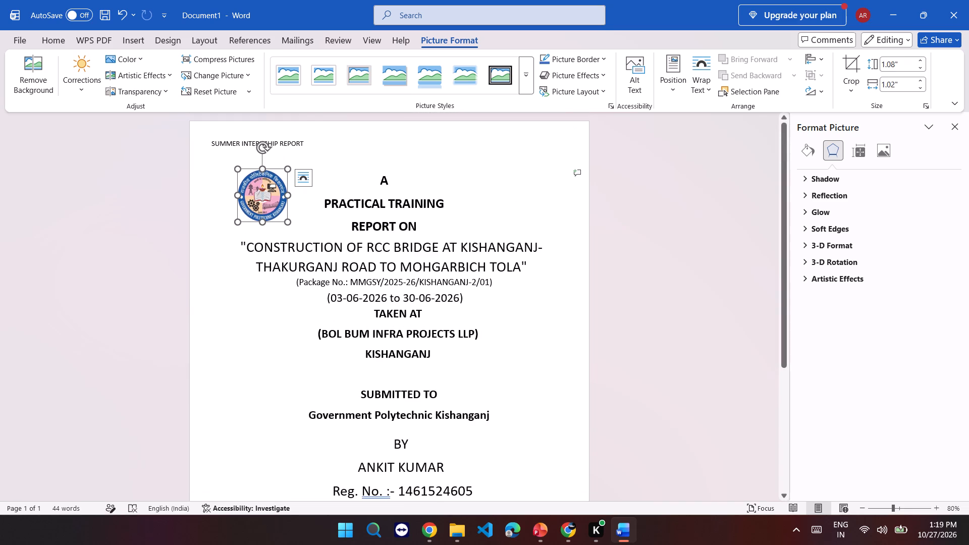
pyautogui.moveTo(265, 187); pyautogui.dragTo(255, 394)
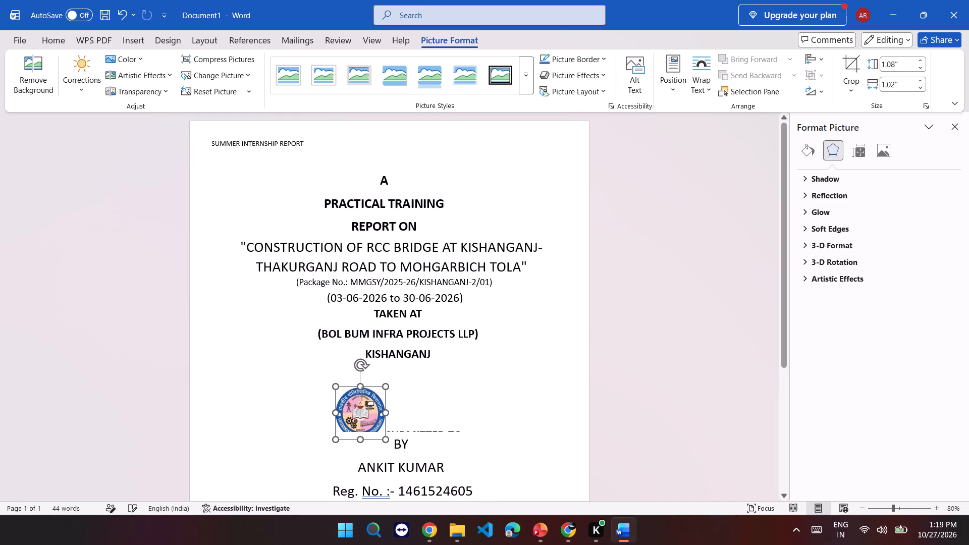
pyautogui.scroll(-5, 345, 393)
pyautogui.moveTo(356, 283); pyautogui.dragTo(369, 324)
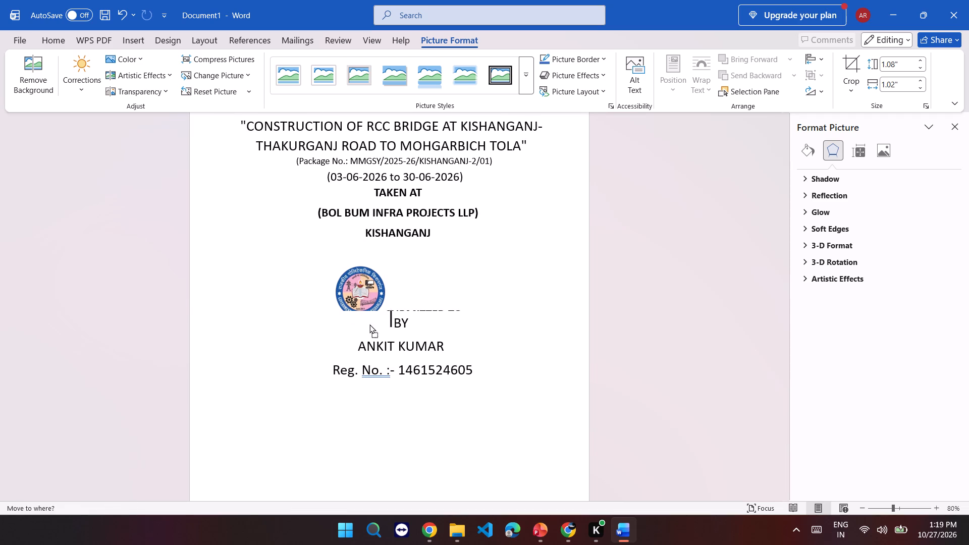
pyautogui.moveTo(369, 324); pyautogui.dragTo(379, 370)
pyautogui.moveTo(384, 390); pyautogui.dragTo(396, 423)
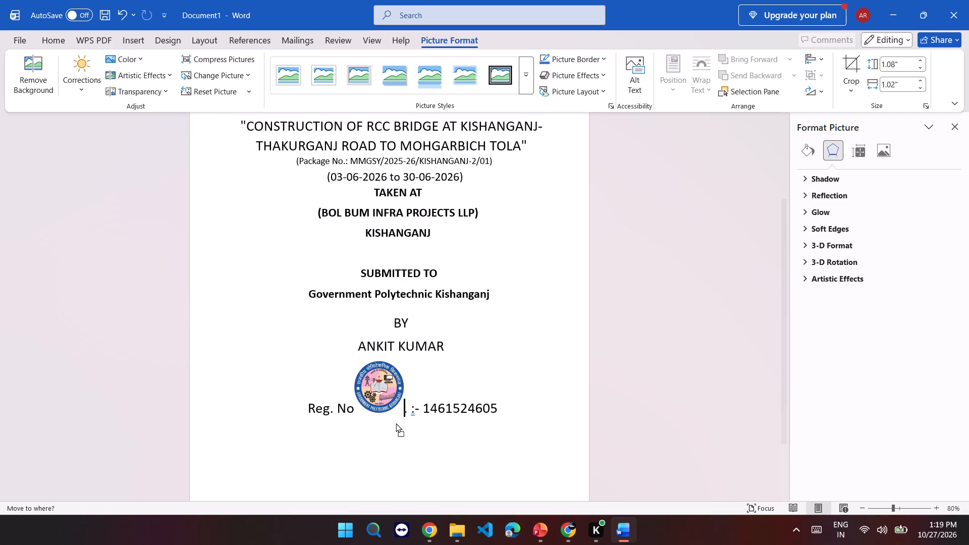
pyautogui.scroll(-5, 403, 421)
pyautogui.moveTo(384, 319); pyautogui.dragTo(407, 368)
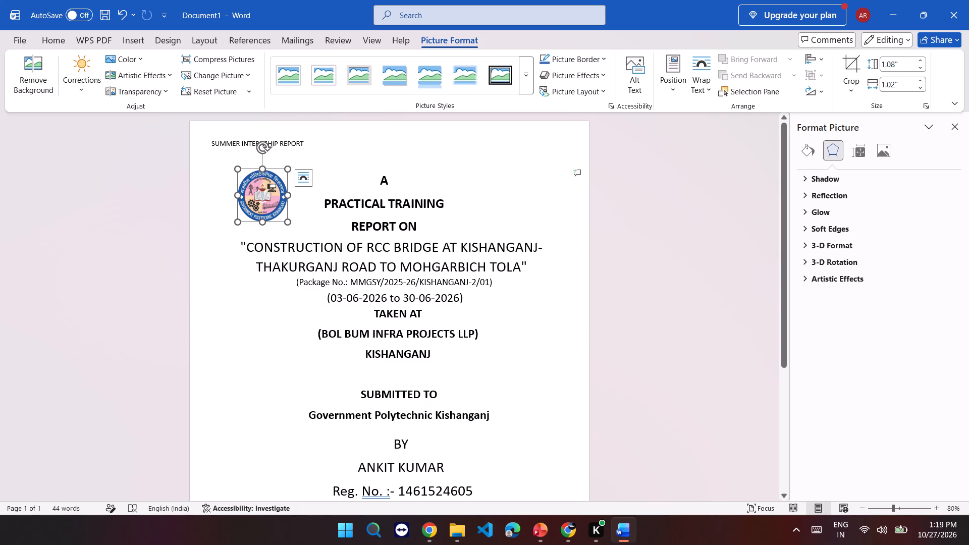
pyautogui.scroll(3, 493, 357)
# Move the emblem up to the page's upper-left corner, over the "SUMMER INTERNSHIP REPORT" header line.
pyautogui.moveTo(257, 199); pyautogui.dragTo(223, 184)
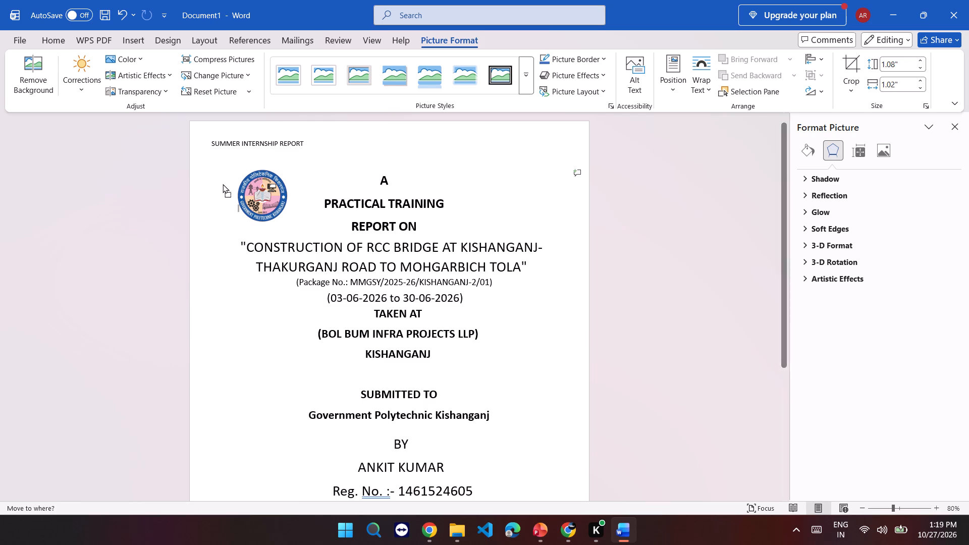
pyautogui.moveTo(223, 184); pyautogui.dragTo(204, 182)
pyautogui.moveTo(263, 190); pyautogui.dragTo(247, 173)
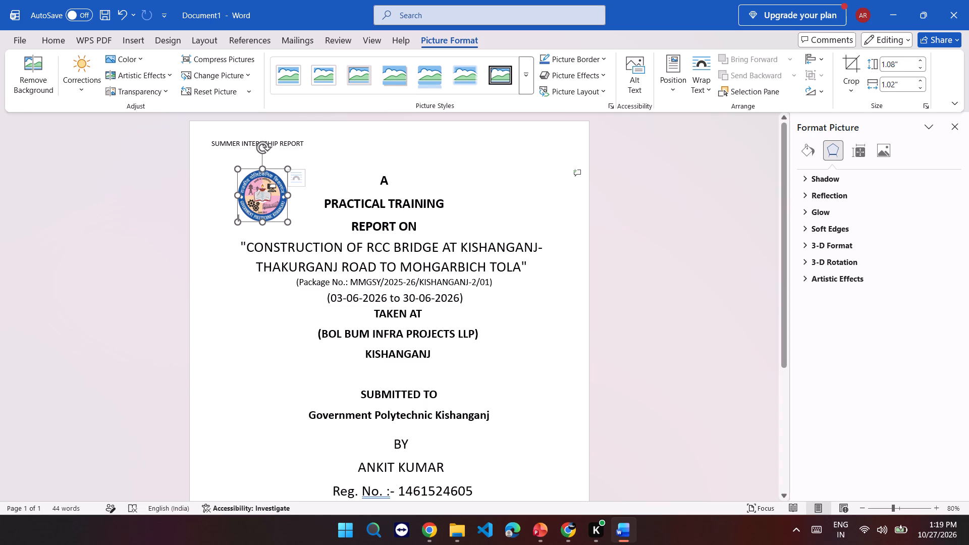
pyautogui.moveTo(252, 166); pyautogui.dragTo(222, 155)
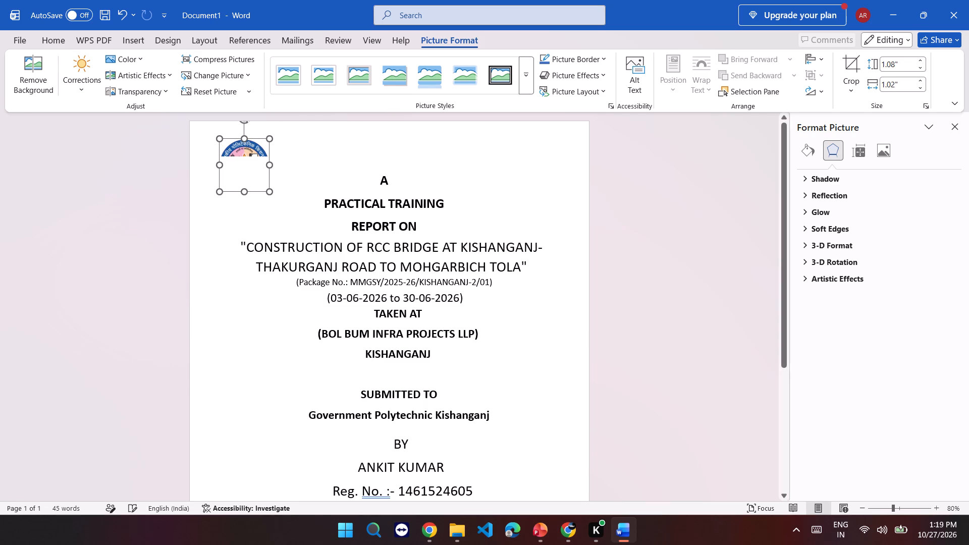
pyautogui.click(365, 173)
pyautogui.click(561, 211)
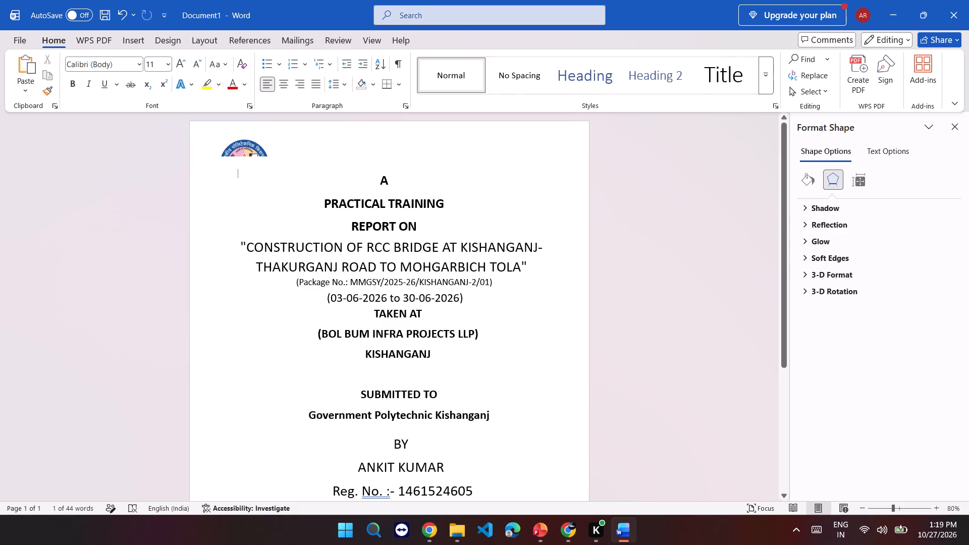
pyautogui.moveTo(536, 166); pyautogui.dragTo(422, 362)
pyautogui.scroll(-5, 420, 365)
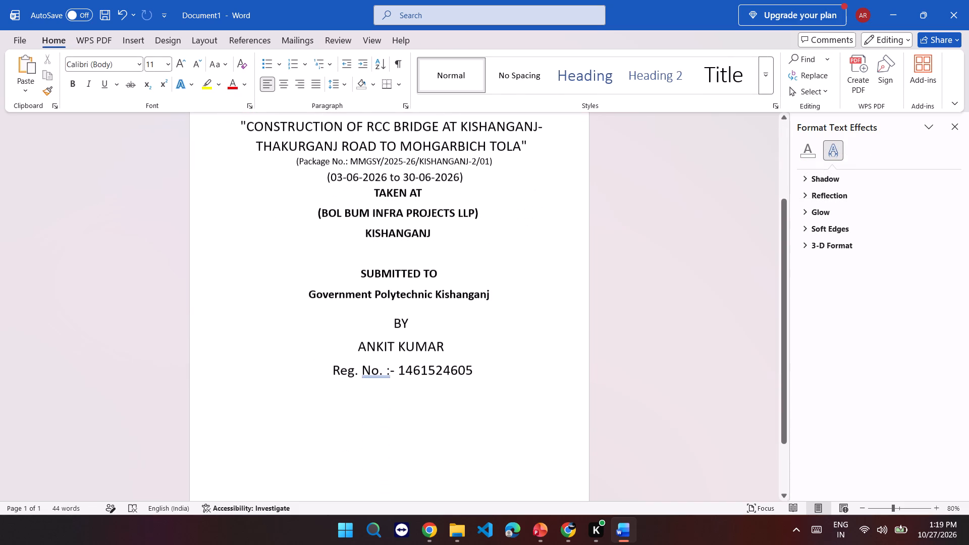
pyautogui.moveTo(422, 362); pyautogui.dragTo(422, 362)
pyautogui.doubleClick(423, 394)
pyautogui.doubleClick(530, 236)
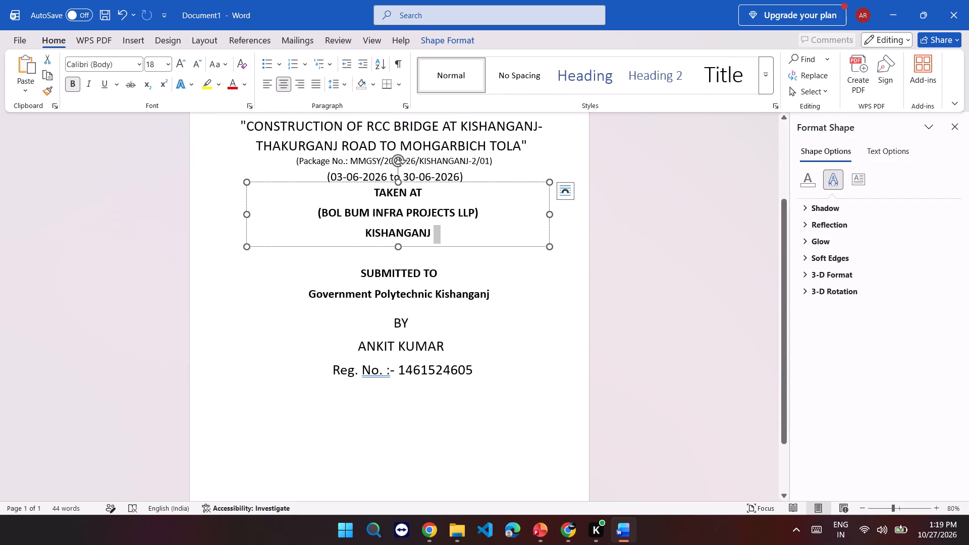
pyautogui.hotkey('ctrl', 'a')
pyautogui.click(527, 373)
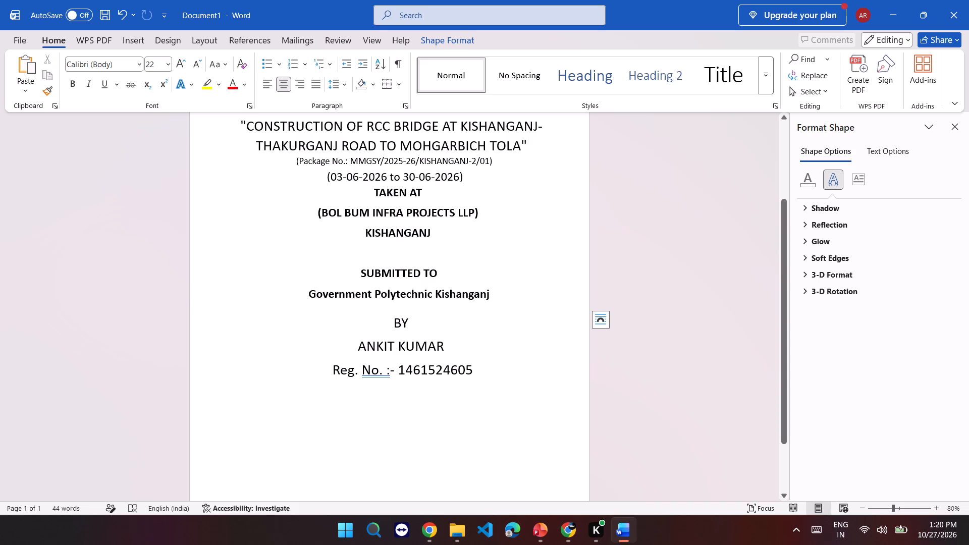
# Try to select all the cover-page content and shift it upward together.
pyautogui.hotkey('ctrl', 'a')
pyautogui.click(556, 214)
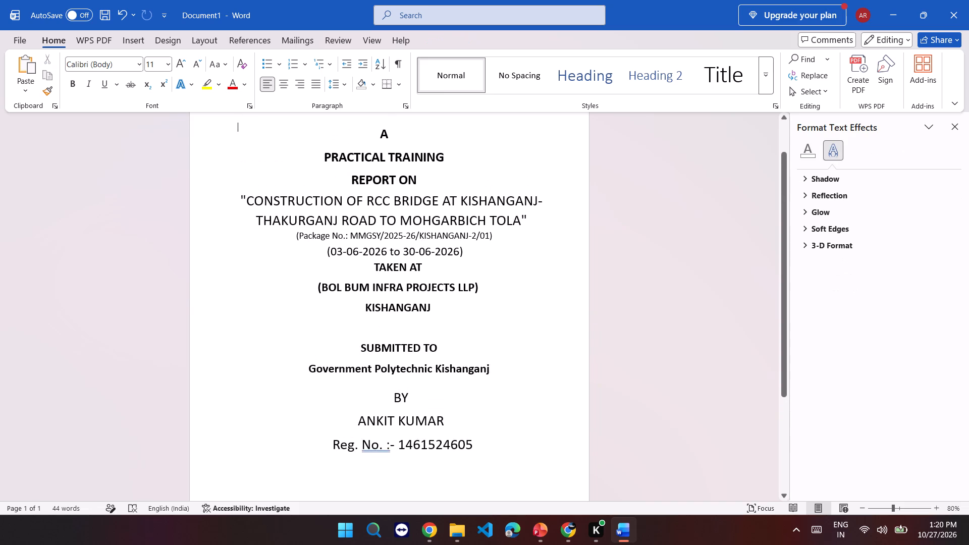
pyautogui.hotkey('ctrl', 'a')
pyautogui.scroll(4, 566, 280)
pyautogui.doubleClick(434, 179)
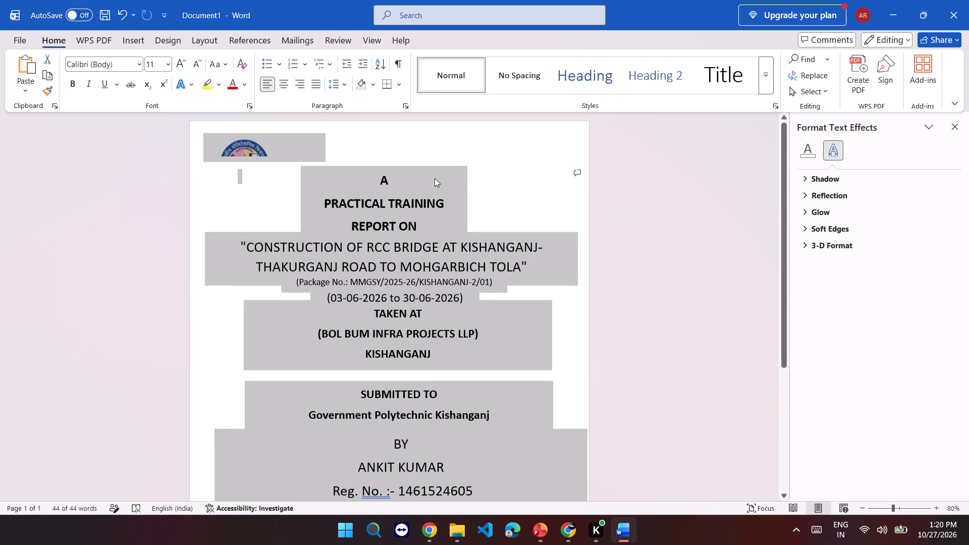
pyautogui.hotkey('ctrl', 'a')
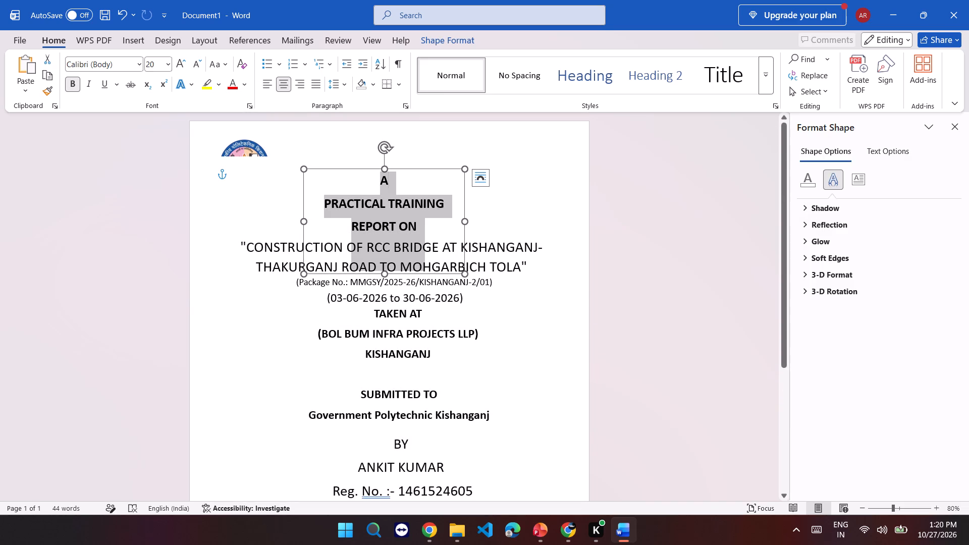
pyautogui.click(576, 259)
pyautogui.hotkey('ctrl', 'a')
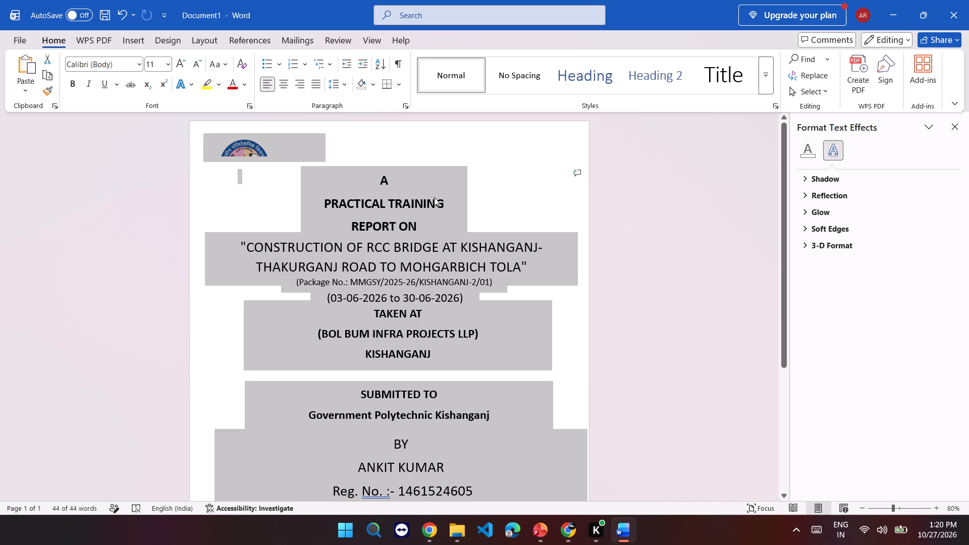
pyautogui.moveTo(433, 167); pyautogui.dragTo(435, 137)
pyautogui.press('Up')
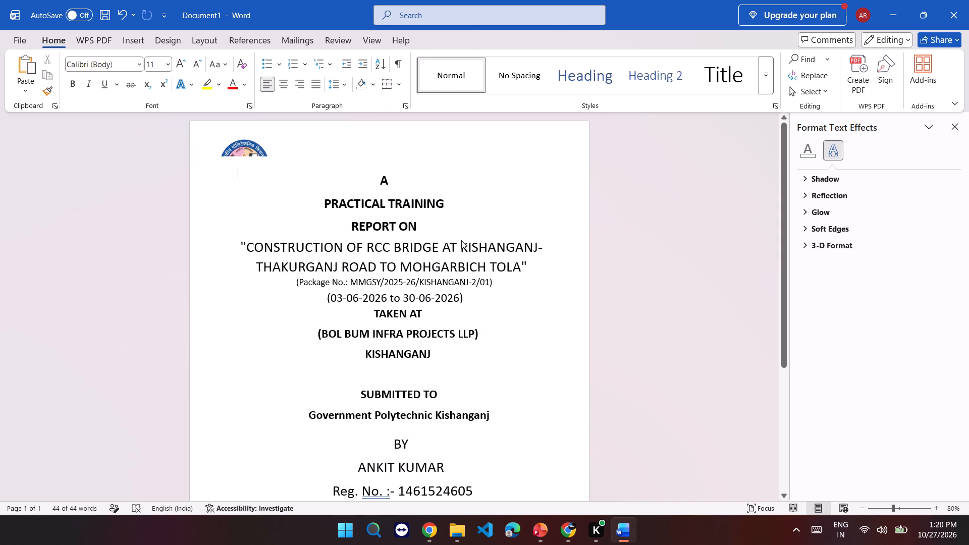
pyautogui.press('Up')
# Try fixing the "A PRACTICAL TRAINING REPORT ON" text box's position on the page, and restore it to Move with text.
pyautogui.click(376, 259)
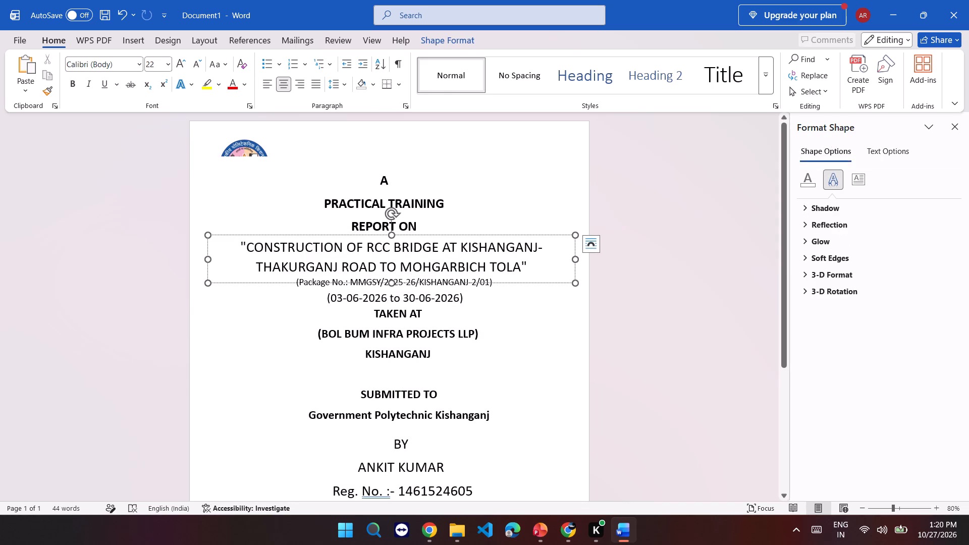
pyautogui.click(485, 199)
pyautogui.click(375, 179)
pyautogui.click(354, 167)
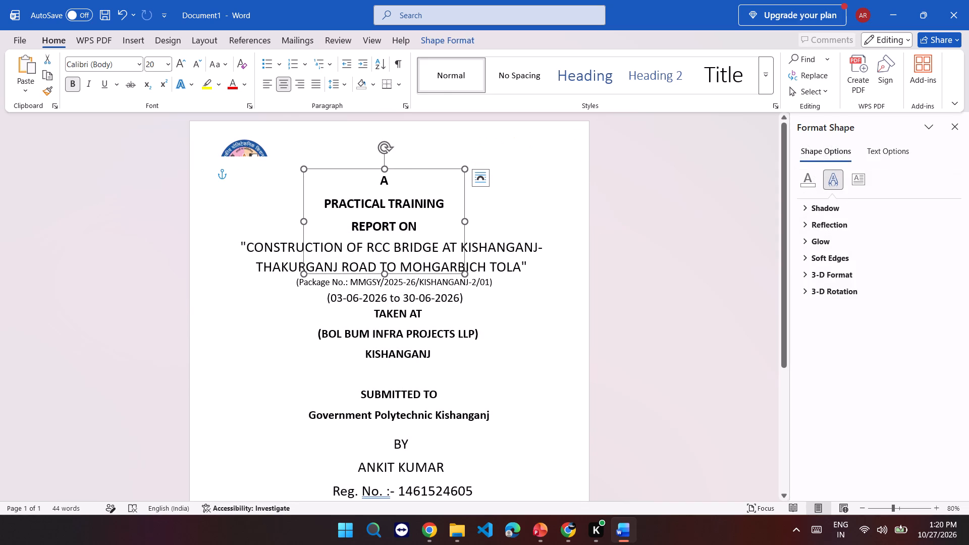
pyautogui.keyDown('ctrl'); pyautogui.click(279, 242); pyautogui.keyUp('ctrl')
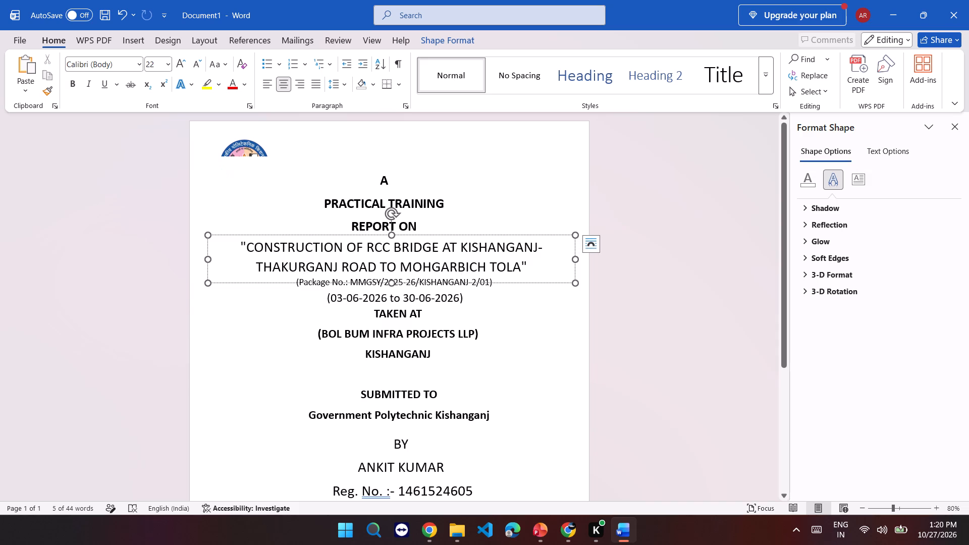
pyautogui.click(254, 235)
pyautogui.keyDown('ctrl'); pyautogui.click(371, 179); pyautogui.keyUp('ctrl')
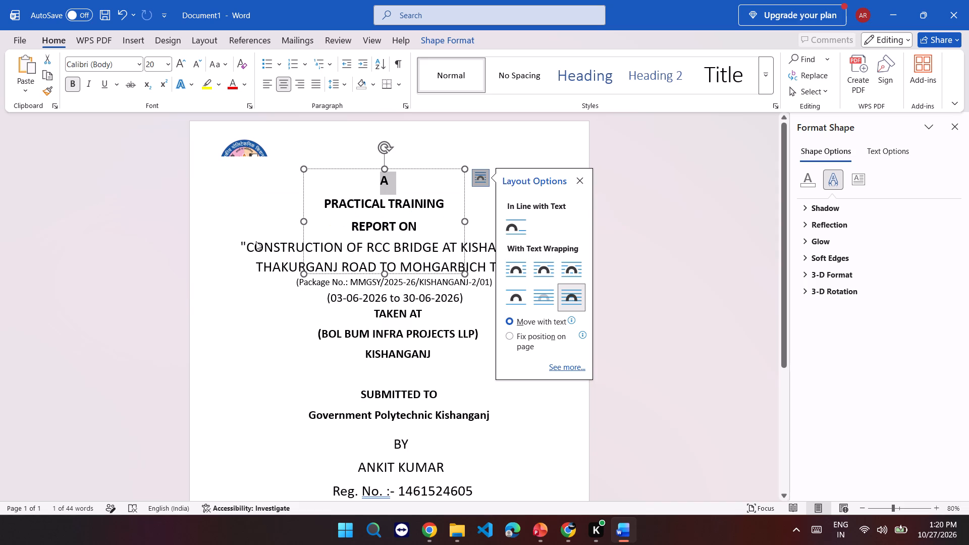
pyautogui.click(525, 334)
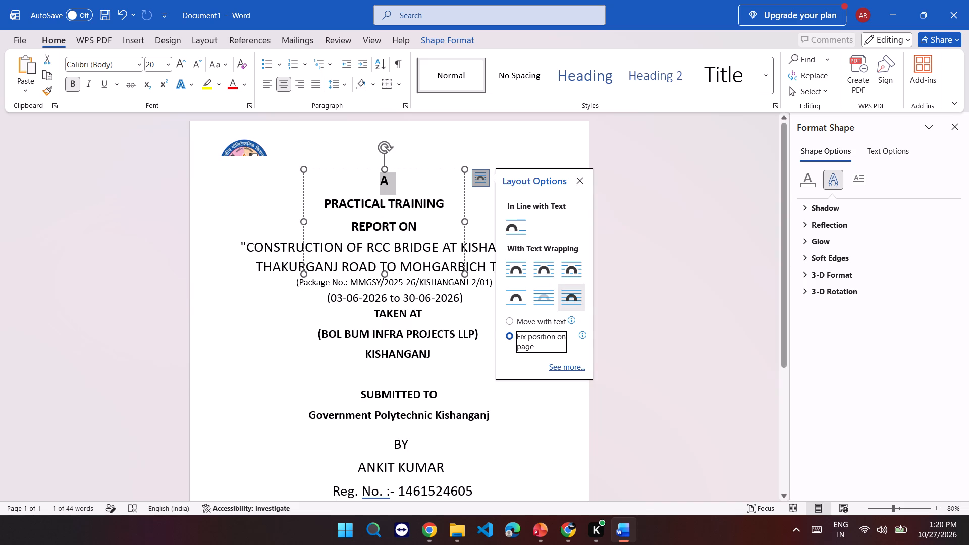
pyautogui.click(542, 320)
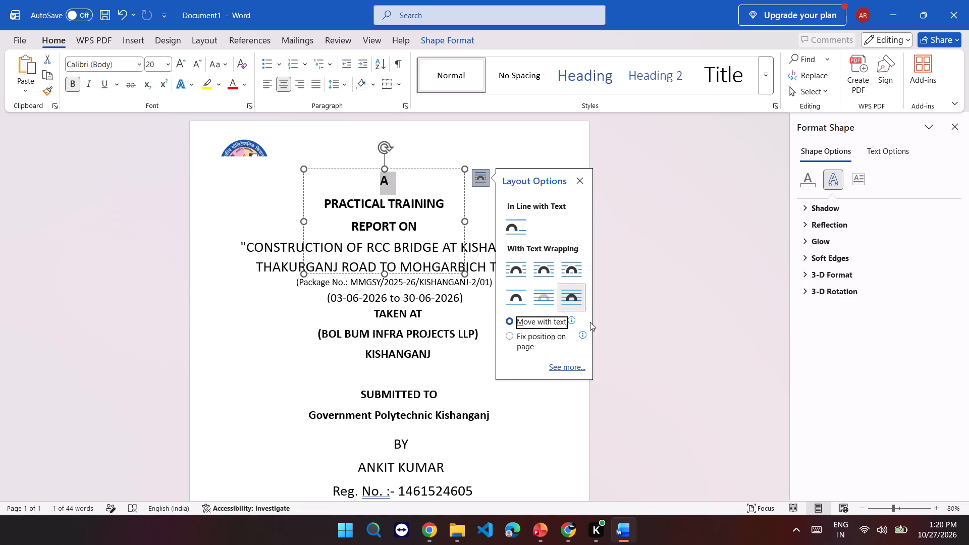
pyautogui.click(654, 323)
# Move the "A PRACTICAL TRAINING REPORT ON" text box slightly up the page, so its first line sits just below the emblem's visible part.
pyautogui.keyDown('ctrl'); pyautogui.click(320, 248); pyautogui.keyUp('ctrl')
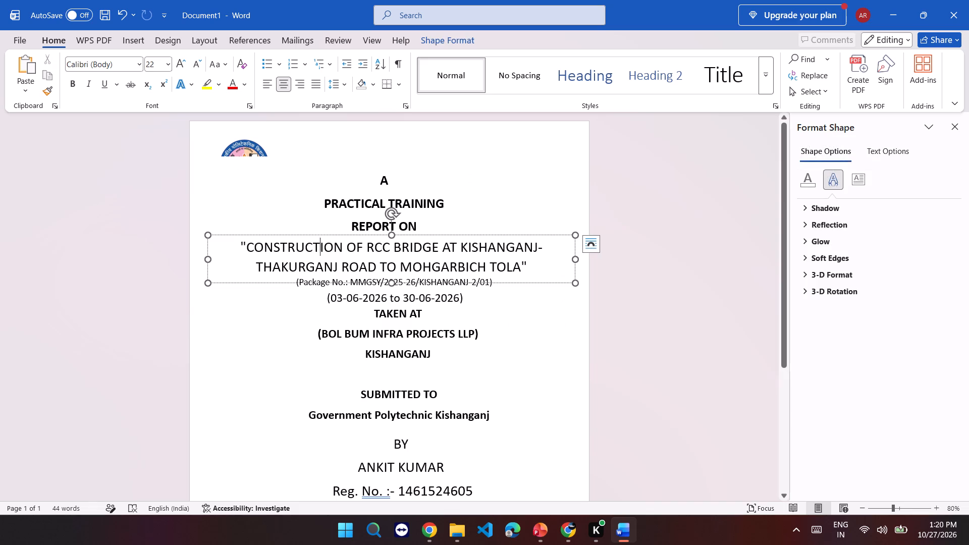
pyautogui.click(314, 233)
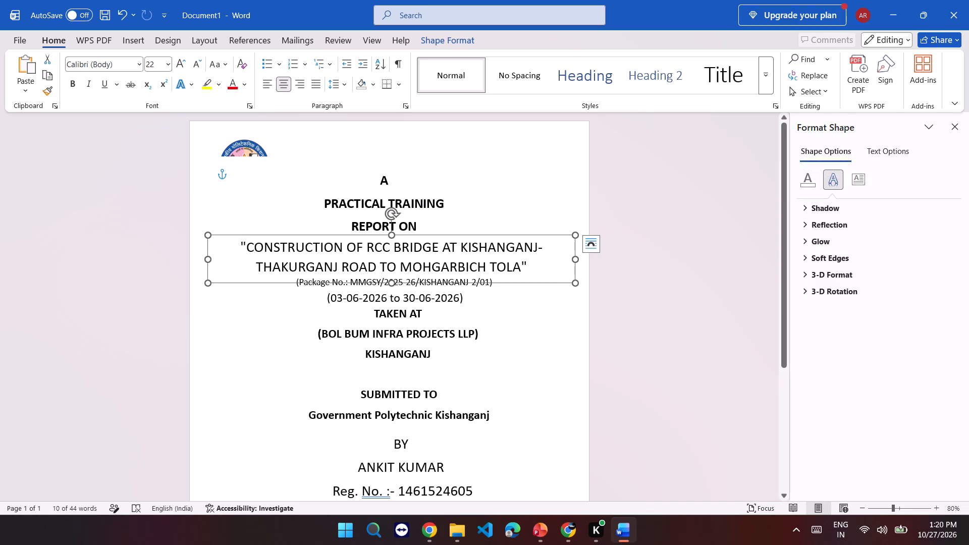
pyautogui.keyDown('ctrl'); pyautogui.click(456, 216); pyautogui.keyUp('ctrl')
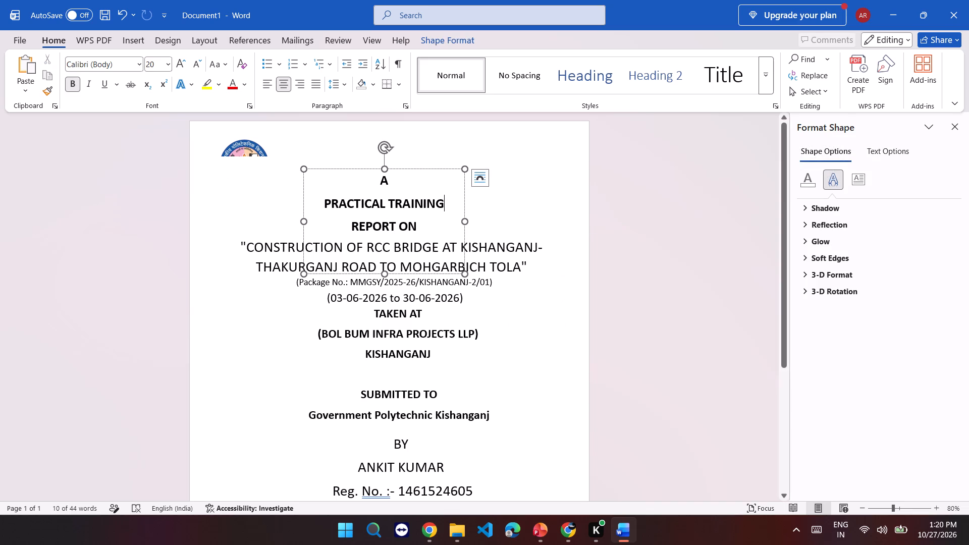
pyautogui.click(502, 212)
pyautogui.click(385, 207)
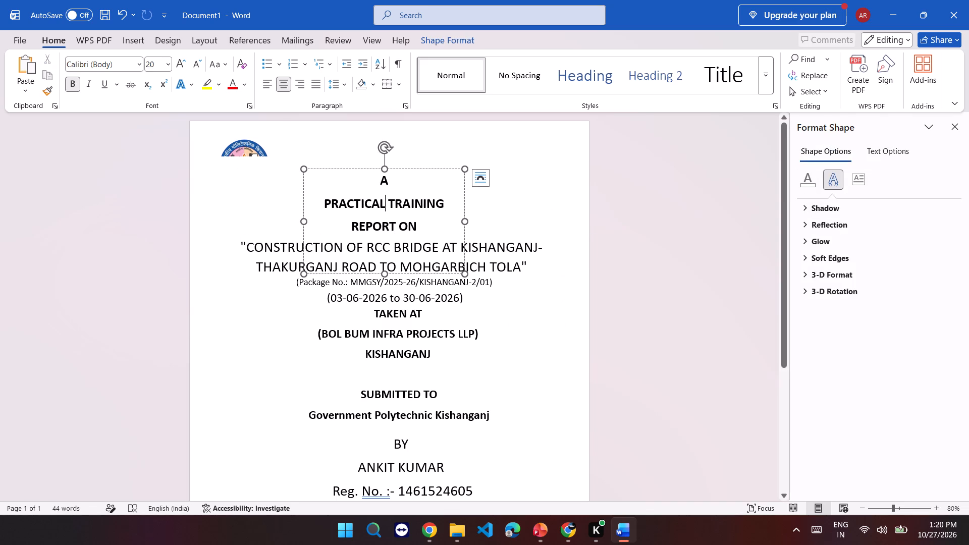
pyautogui.moveTo(406, 166); pyautogui.dragTo(404, 139)
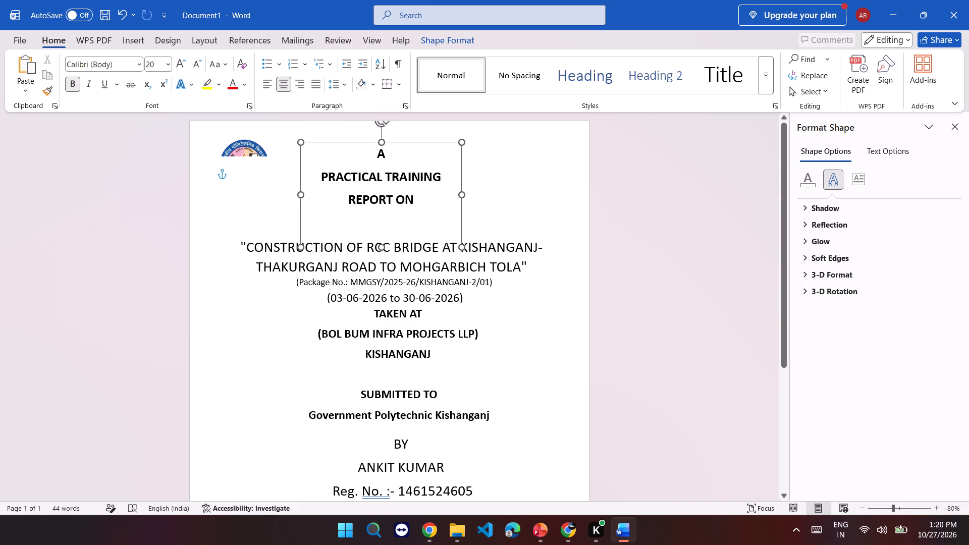
pyautogui.moveTo(404, 139); pyautogui.dragTo(404, 147)
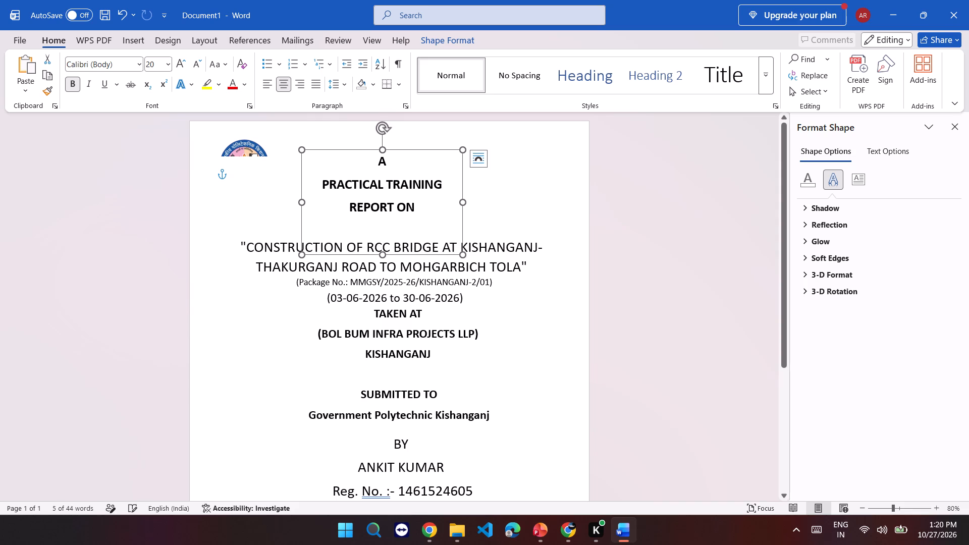
# Move the RCC bridge project title and the package number text boxes up, stacking them closely beneath "REPORT ON".
pyautogui.click(492, 262)
pyautogui.moveTo(483, 235); pyautogui.dragTo(481, 217)
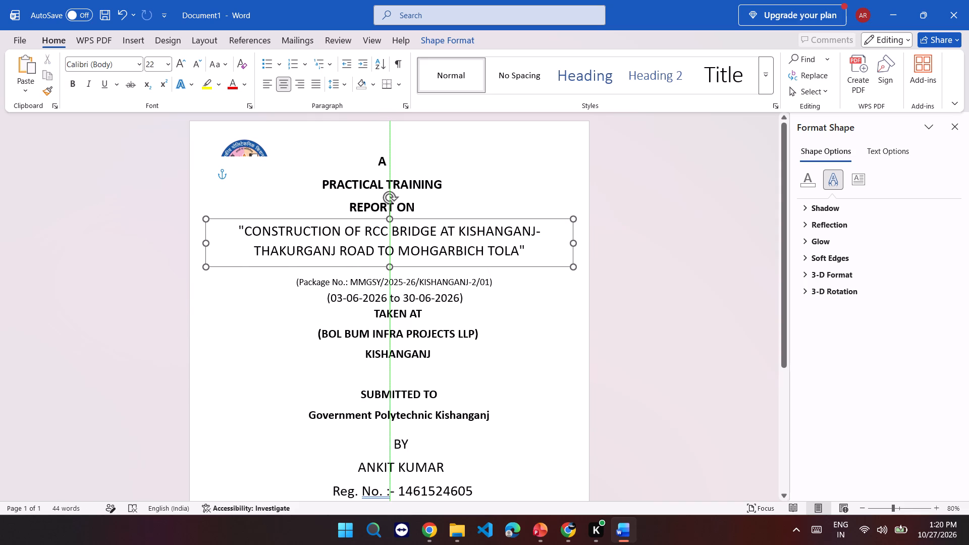
pyautogui.moveTo(481, 217); pyautogui.dragTo(481, 215)
pyautogui.click(455, 291)
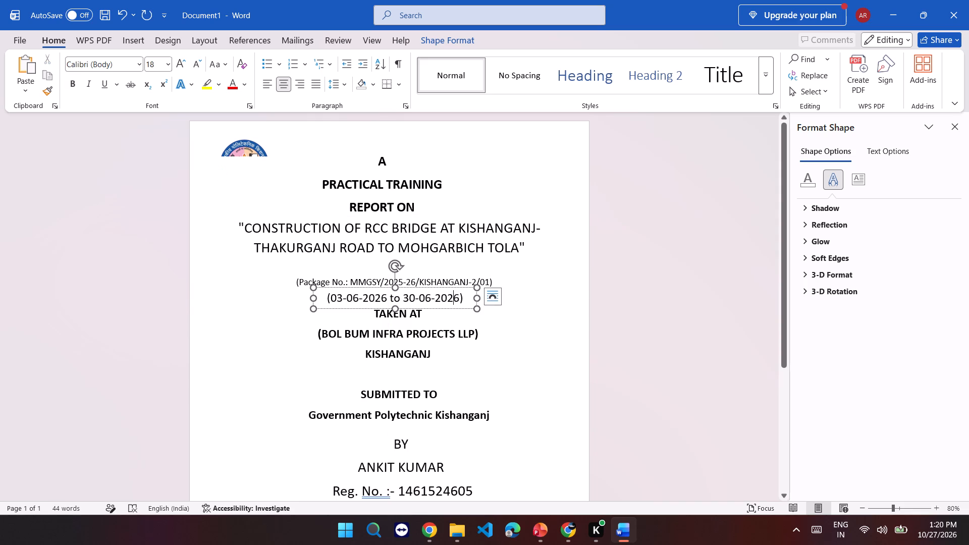
pyautogui.click(462, 278)
pyautogui.moveTo(461, 271); pyautogui.dragTo(461, 263)
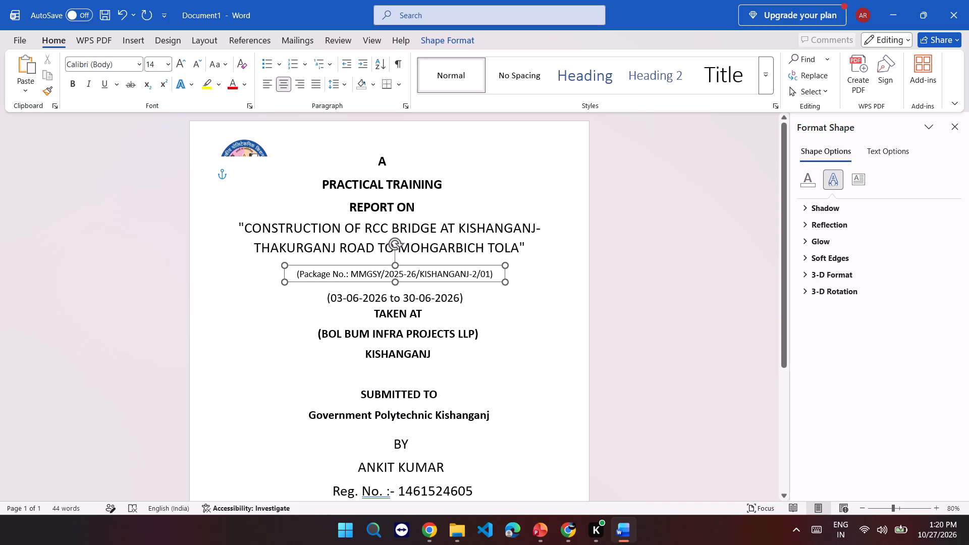
pyautogui.moveTo(461, 263); pyautogui.dragTo(461, 256)
# Move the training dates and the "TAKEN AT" company text boxes up, closing the gaps beneath the package number.
pyautogui.click(441, 295)
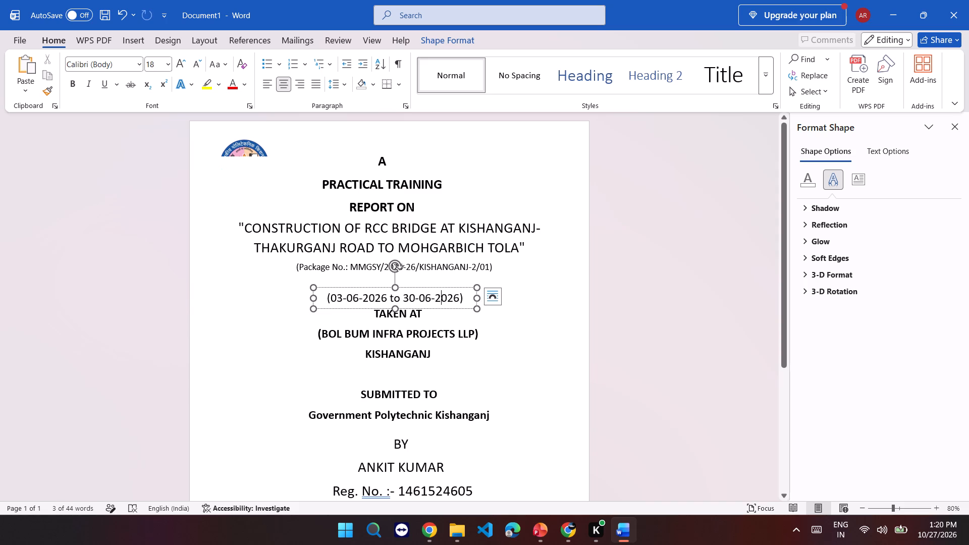
pyautogui.moveTo(447, 286); pyautogui.dragTo(445, 273)
pyautogui.click(405, 312)
pyautogui.moveTo(424, 305); pyautogui.dragTo(424, 299)
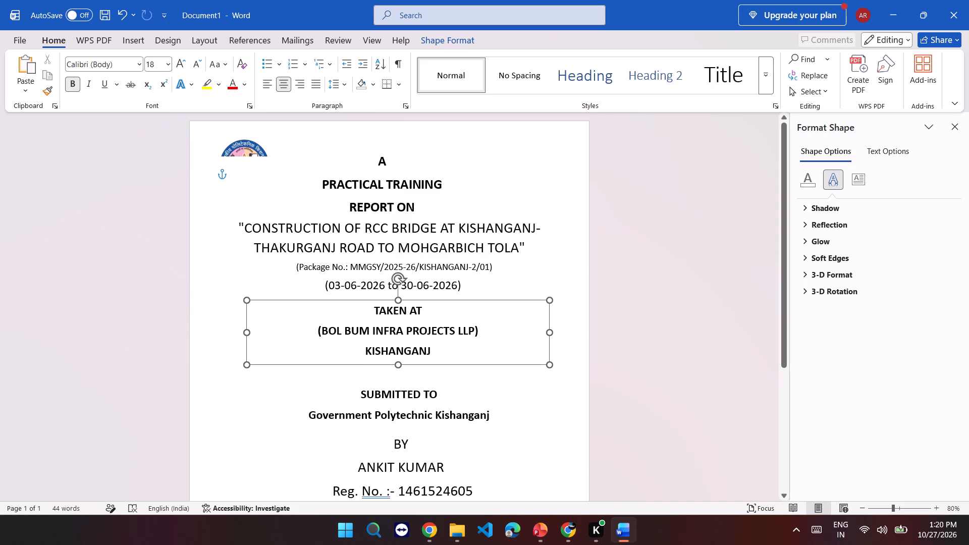
pyautogui.moveTo(424, 299); pyautogui.dragTo(424, 296)
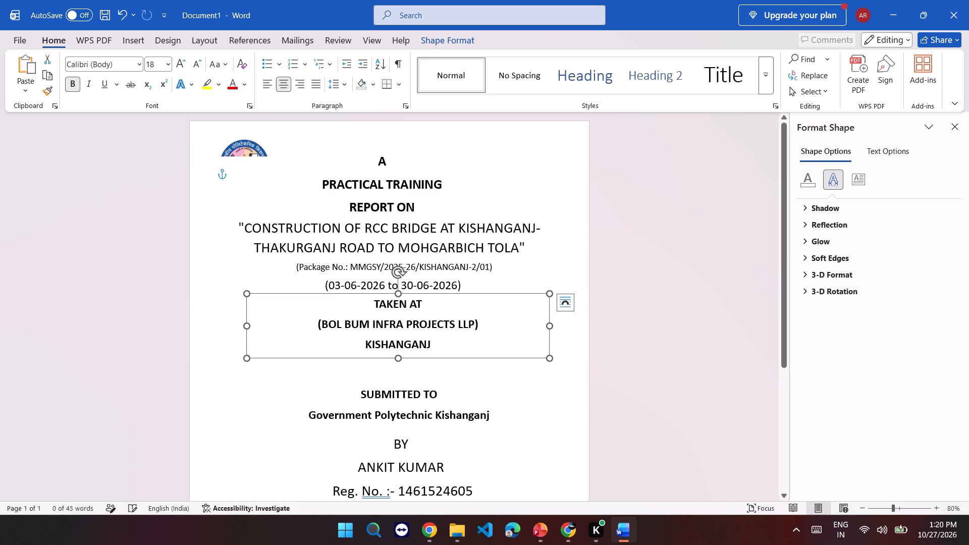
pyautogui.click(638, 292)
# Move the "SUBMITTED TO Government Polytechnic Kishanganj" text box up directly beneath the "KISHANGANJ" line.
pyautogui.scroll(-4, 406, 316)
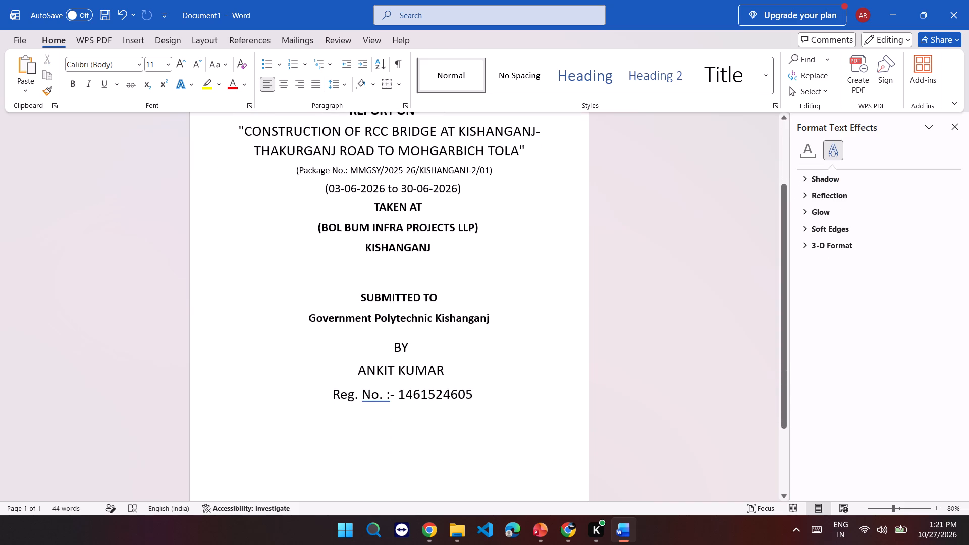
pyautogui.click(416, 297)
pyautogui.moveTo(437, 285); pyautogui.dragTo(437, 254)
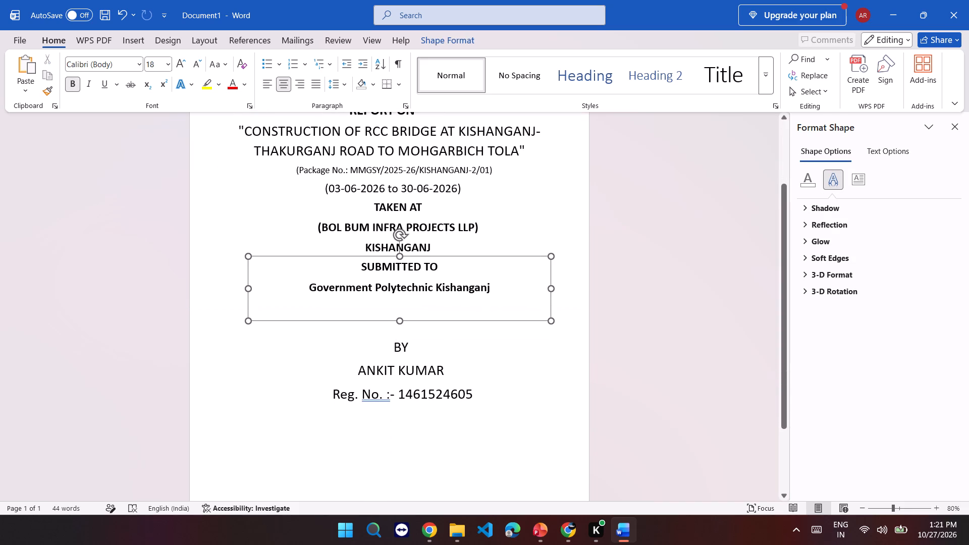
pyautogui.moveTo(437, 254); pyautogui.dragTo(439, 254)
pyautogui.click(688, 324)
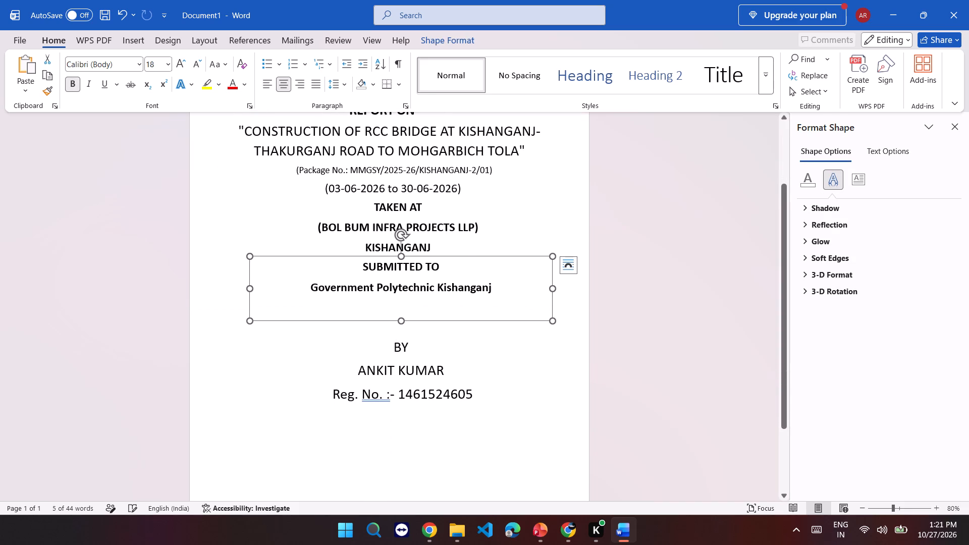
# Move the "BY" text box with the student's name and registration number up directly beneath the "Government Polytechnic Kishanganj" line.
pyautogui.click(411, 402)
pyautogui.moveTo(419, 384); pyautogui.dragTo(419, 356)
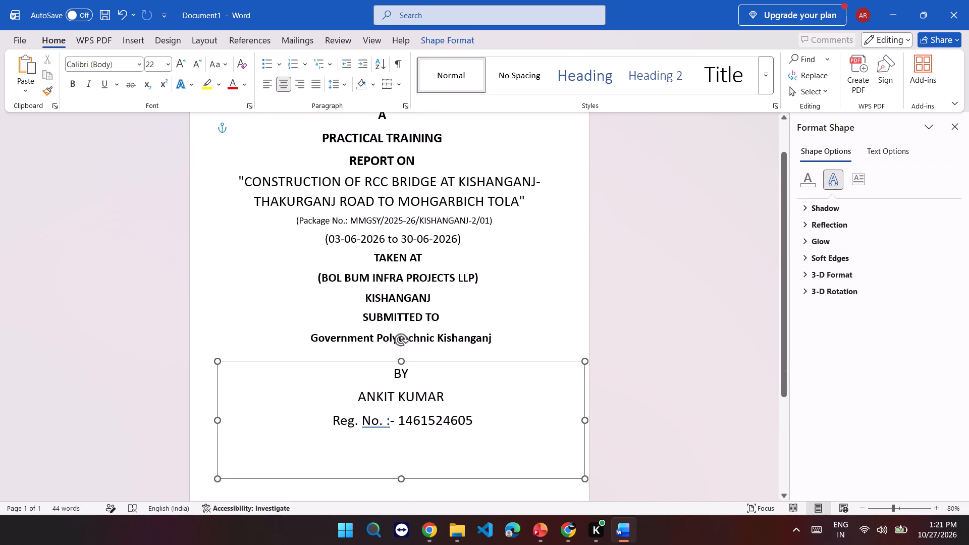
pyautogui.moveTo(419, 356); pyautogui.dragTo(421, 345)
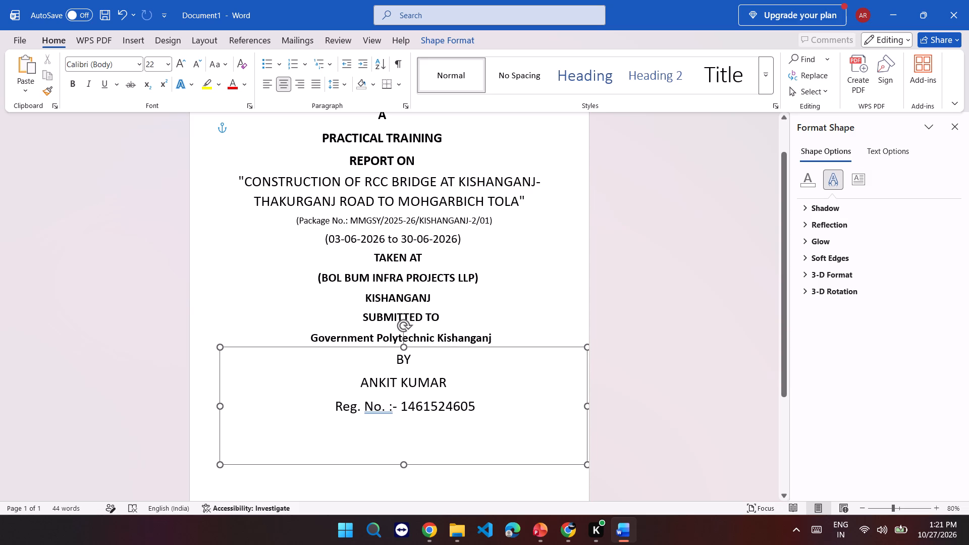
pyautogui.moveTo(421, 345); pyautogui.dragTo(421, 346)
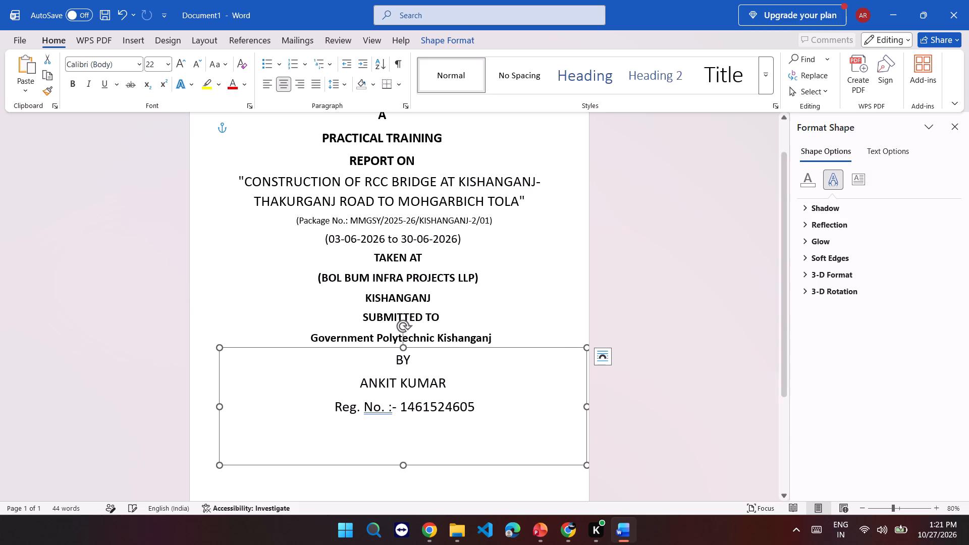
pyautogui.scroll(-3, 651, 360)
pyautogui.click(648, 354)
# Try to move the emblem out of the page header into the blank area beneath the registration number.
pyautogui.scroll(4, 641, 348)
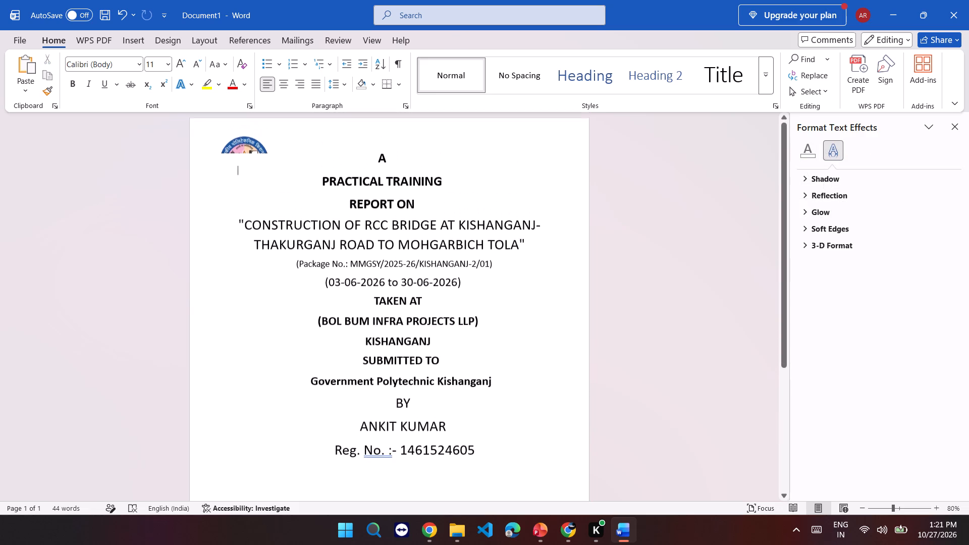
pyautogui.click(246, 146)
pyautogui.moveTo(249, 149); pyautogui.dragTo(409, 351)
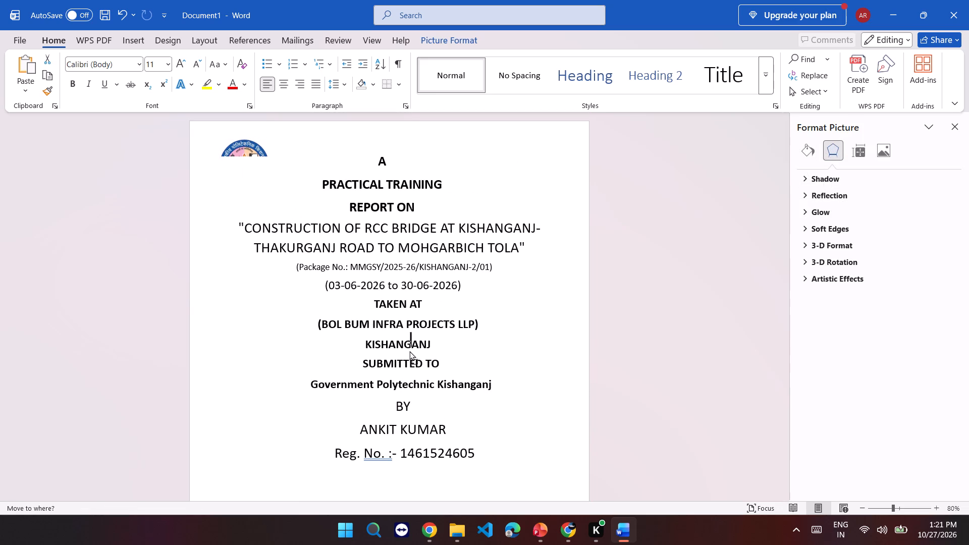
pyautogui.moveTo(409, 351); pyautogui.dragTo(407, 470)
pyautogui.scroll(-5, 440, 395)
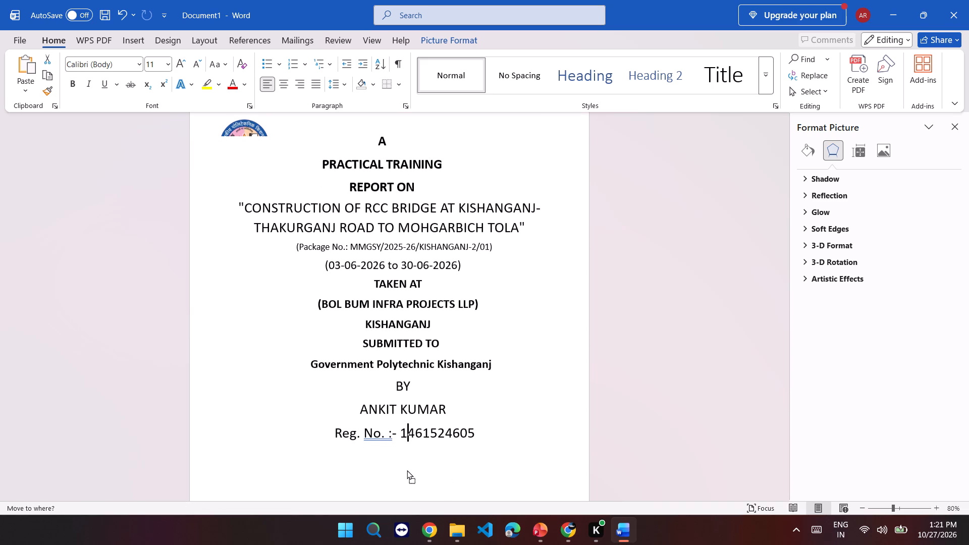
pyautogui.moveTo(407, 470); pyautogui.dragTo(415, 473)
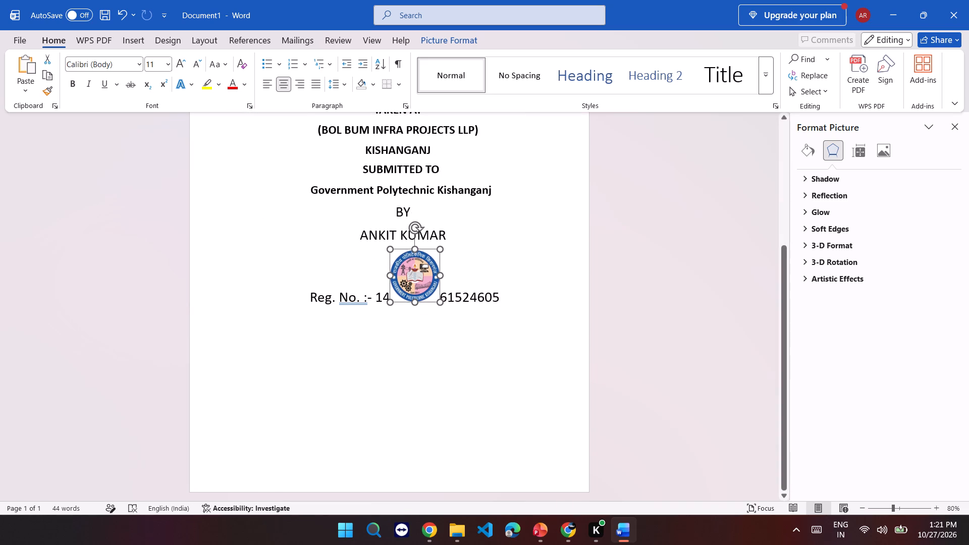
pyautogui.moveTo(420, 273); pyautogui.dragTo(414, 348)
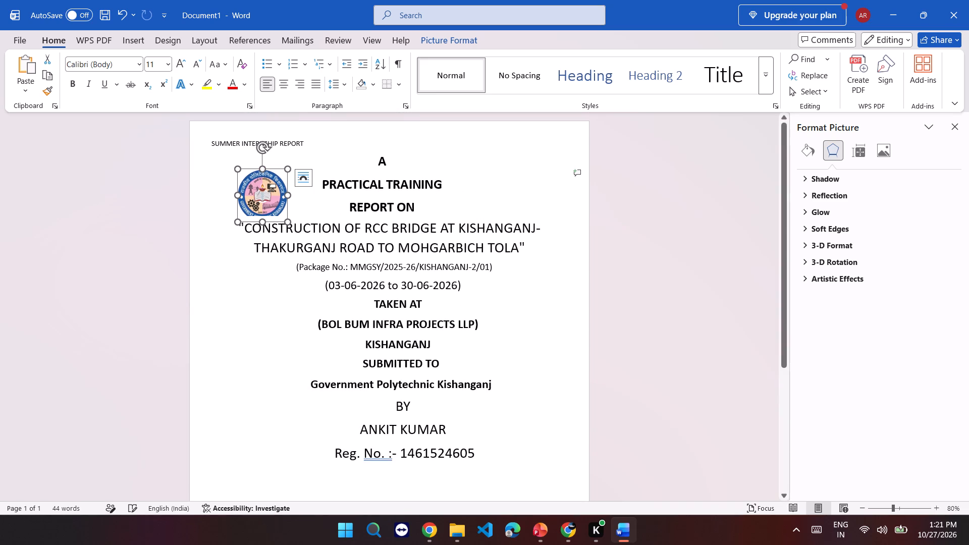
# Delete the college emblem from beside the "PRACTICAL TRAINING" heading.
pyautogui.click(259, 187)
pyautogui.moveTo(267, 199); pyautogui.dragTo(251, 181)
pyautogui.press('Delete')
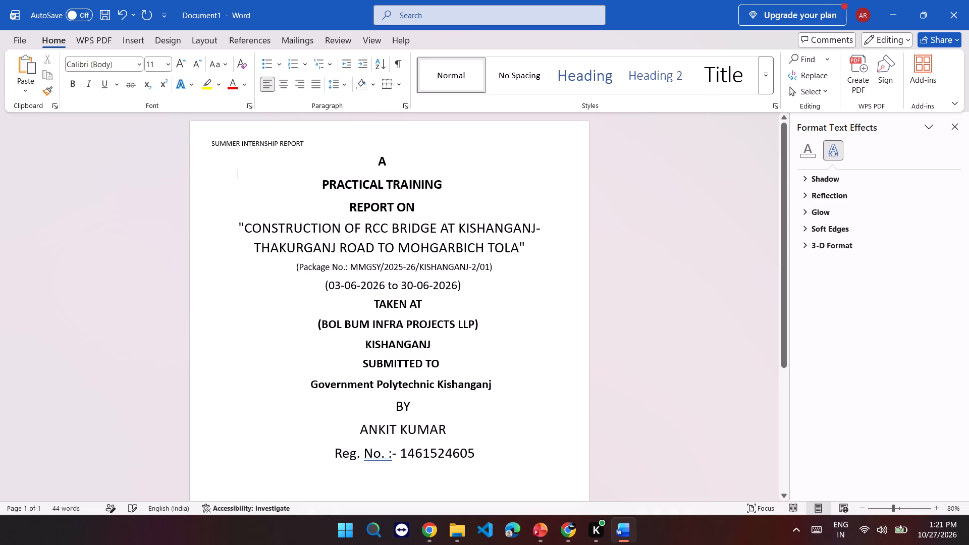
pyautogui.click(699, 274)
# Draw a text box about 2.21" high and 3.79" wide in the blank area beneath the registration number.
pyautogui.scroll(-7, 673, 293)
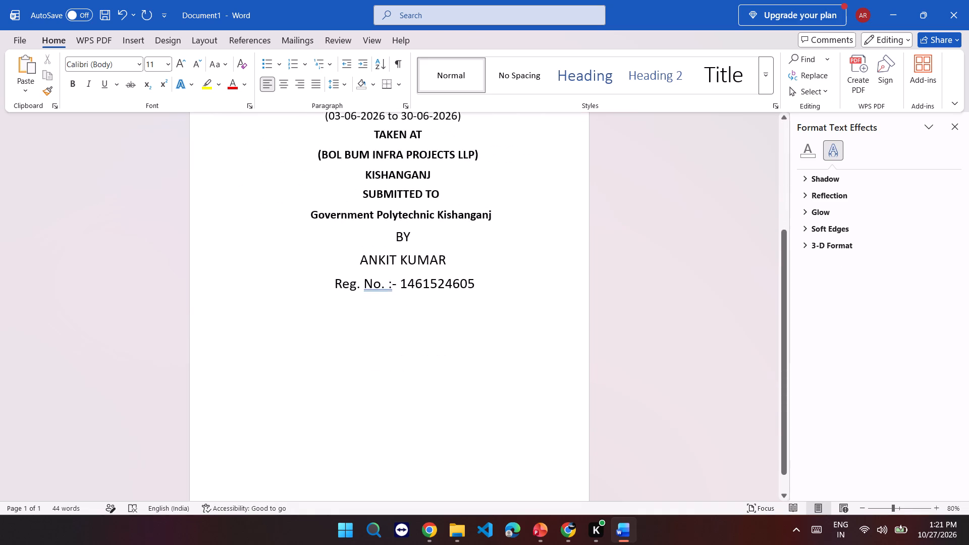
pyautogui.click(418, 351)
pyautogui.scroll(-7, 535, 356)
pyautogui.click(335, 344)
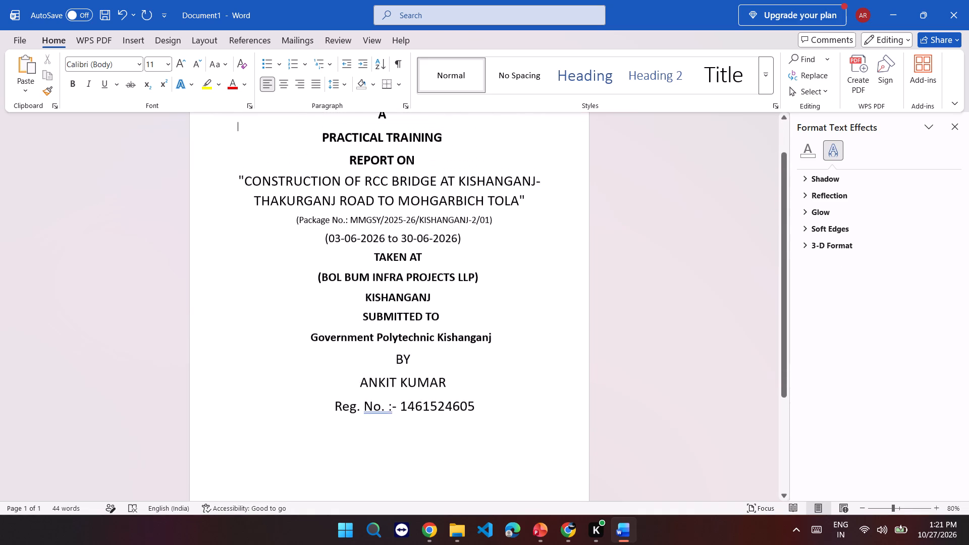
pyautogui.scroll(-5, 538, 363)
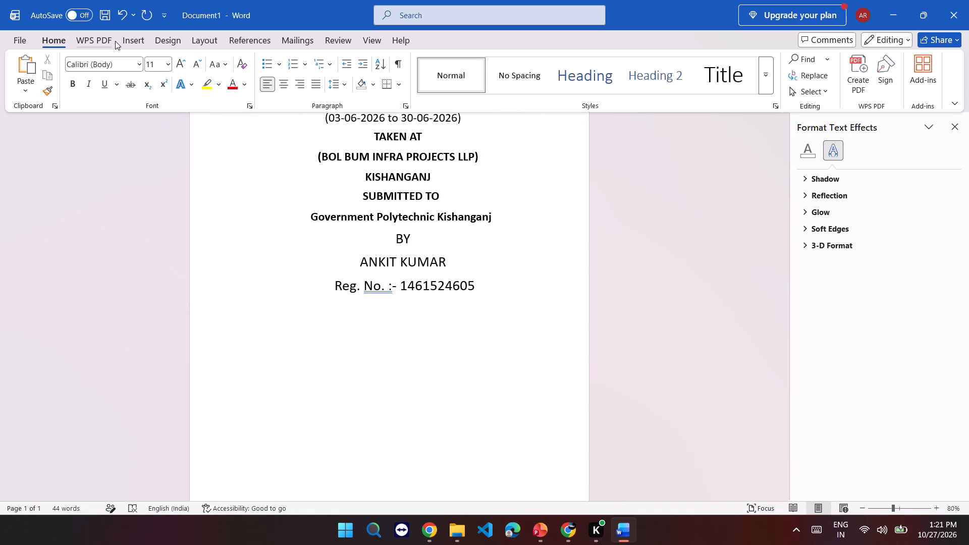
pyautogui.click(115, 40)
pyautogui.click(119, 40)
pyautogui.click(168, 83)
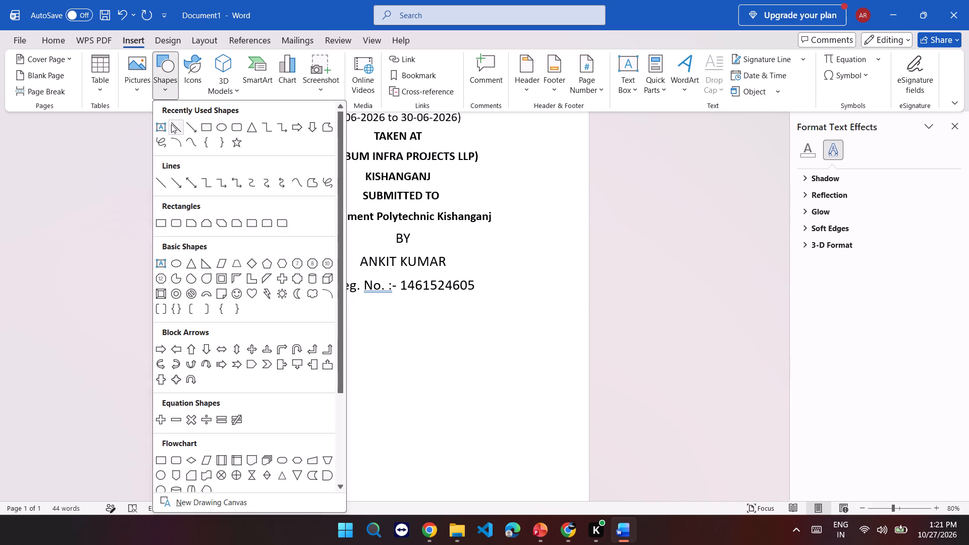
pyautogui.click(161, 125)
pyautogui.moveTo(338, 336); pyautogui.dragTo(522, 443)
pyautogui.moveTo(459, 399); pyautogui.dragTo(454, 393)
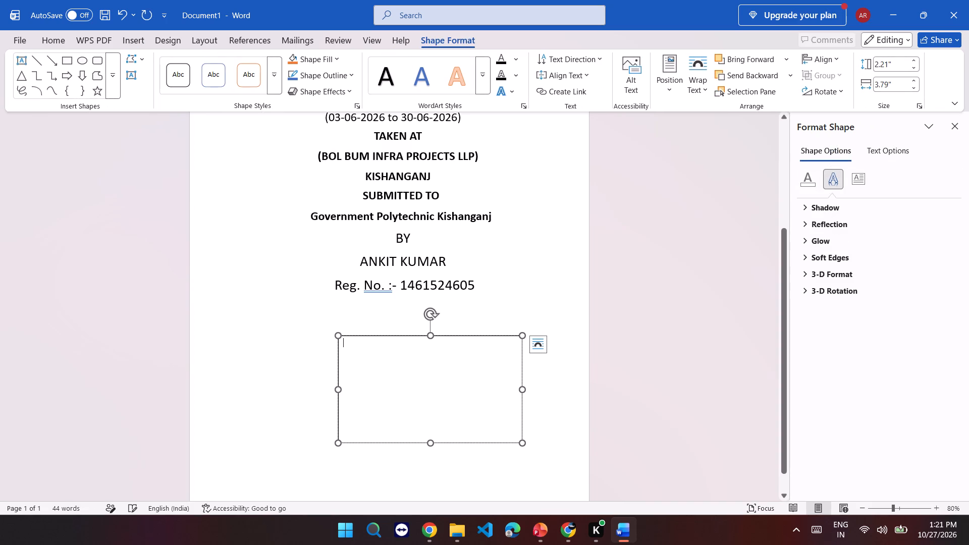
pyautogui.moveTo(454, 393); pyautogui.dragTo(437, 382)
pyautogui.moveTo(412, 336); pyautogui.dragTo(396, 334)
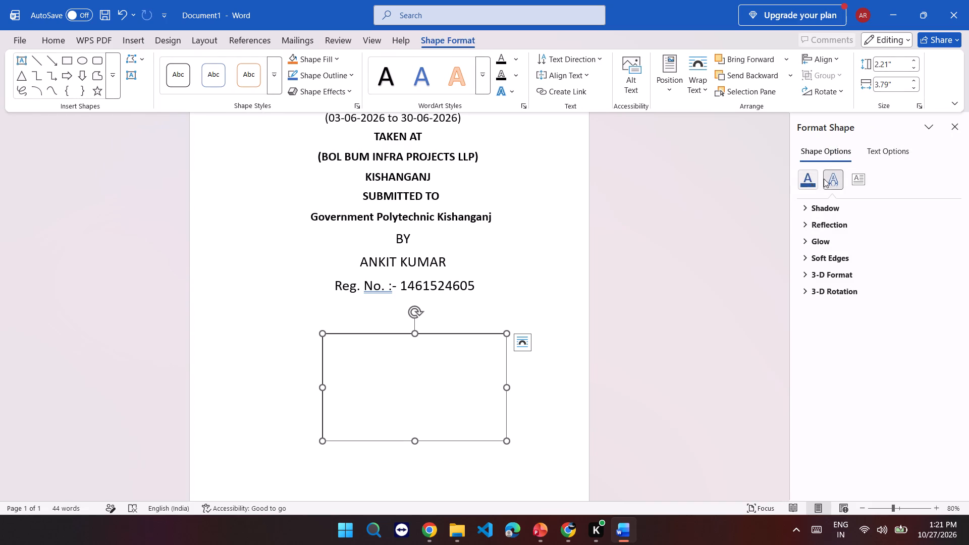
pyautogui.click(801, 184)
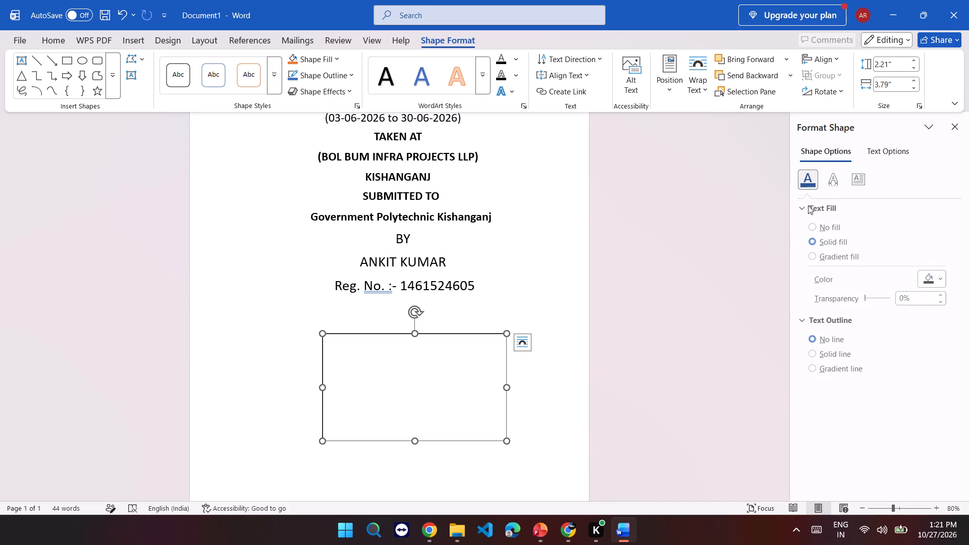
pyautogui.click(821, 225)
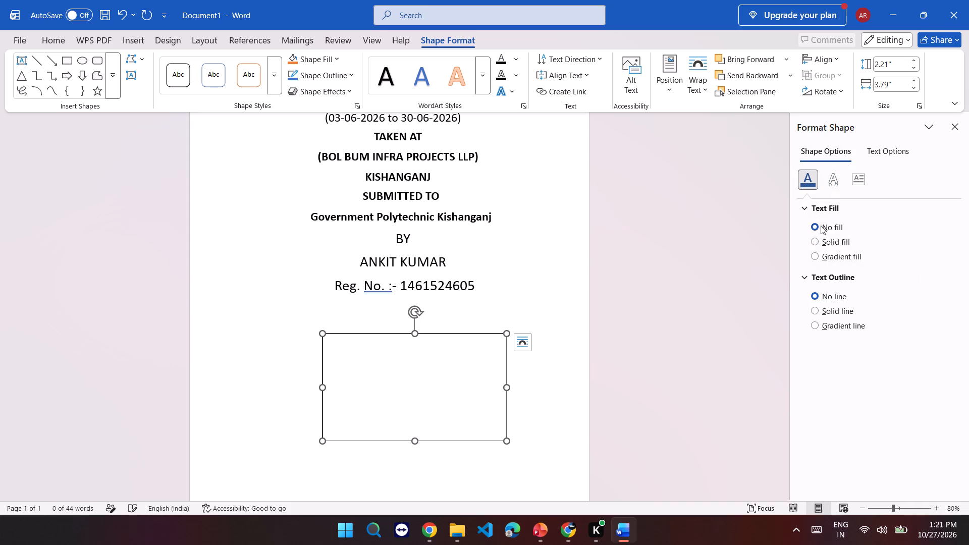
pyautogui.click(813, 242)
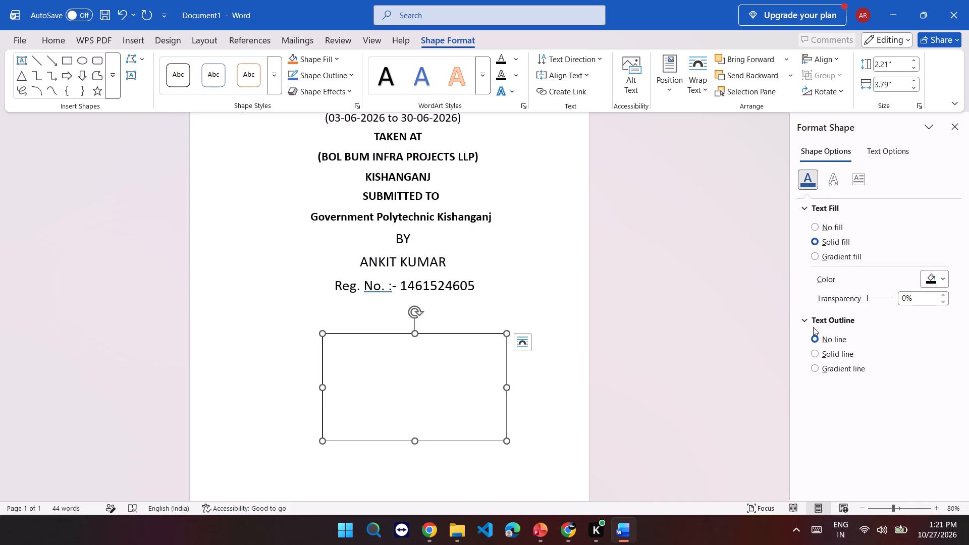
# Insert the college emblem picture "Gemini_Generated_Image_loyskiloyskiloys-removebg-preview.png" from the Downloads folder.
pyautogui.click(459, 337)
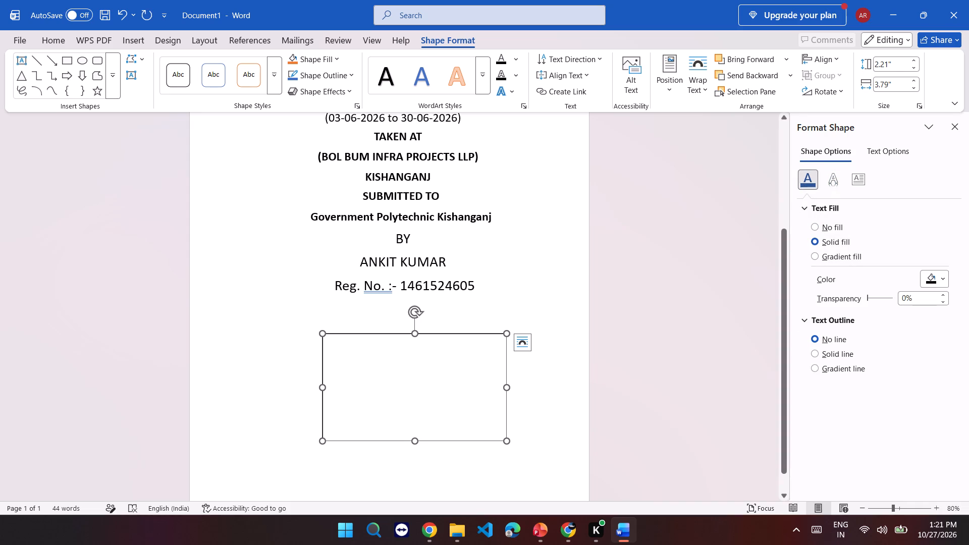
pyautogui.click(139, 36)
pyautogui.click(146, 81)
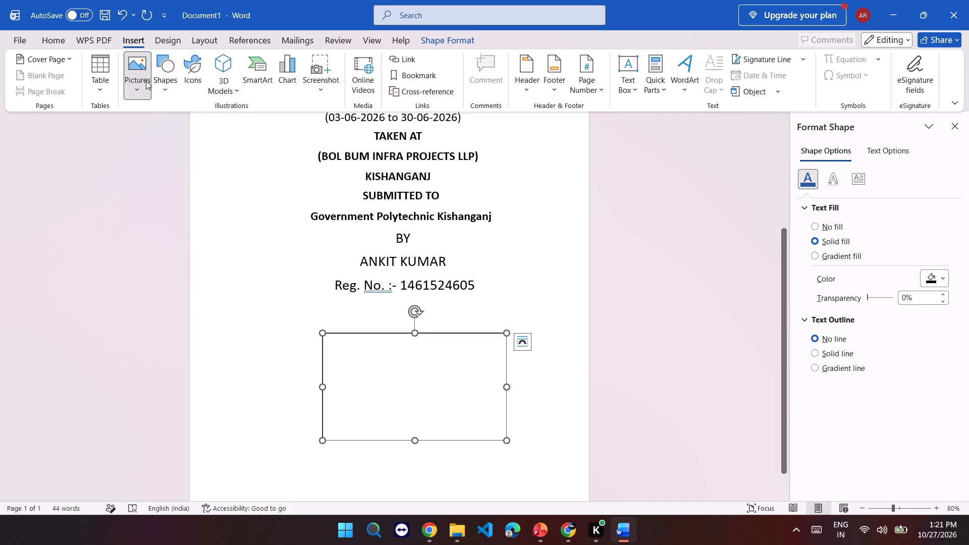
pyautogui.click(158, 128)
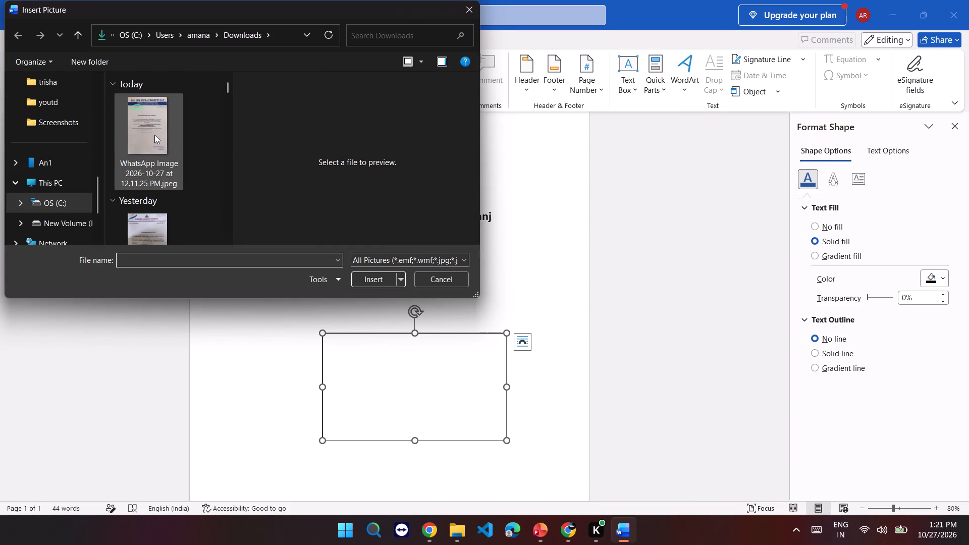
pyautogui.scroll(-16, 164, 201)
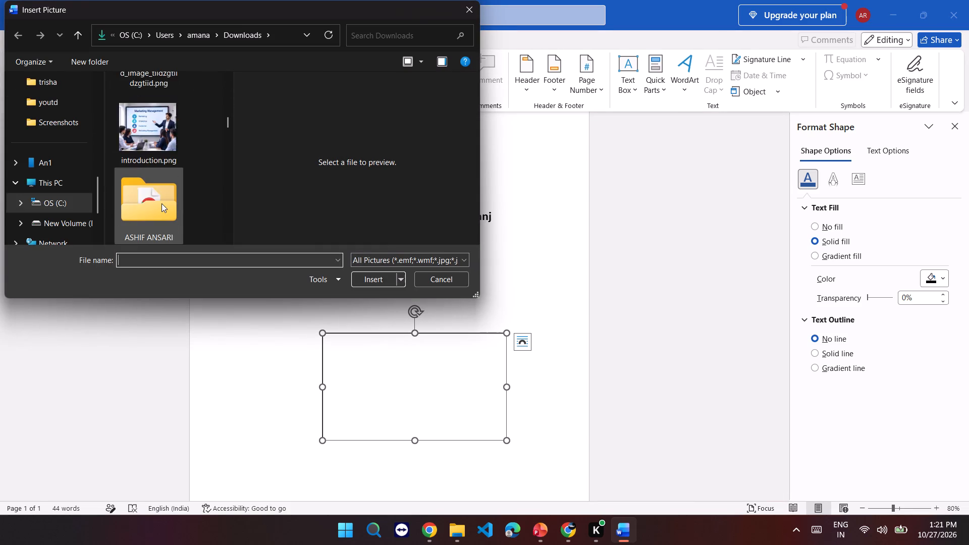
pyautogui.scroll(-11, 161, 203)
pyautogui.scroll(5, 161, 203)
pyautogui.scroll(-3, 157, 203)
pyautogui.scroll(1, 158, 204)
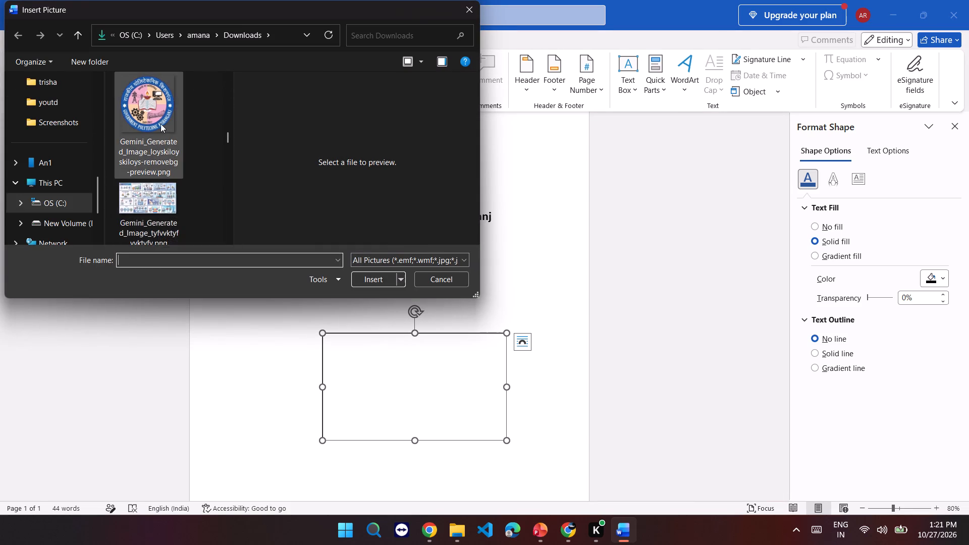
pyautogui.doubleClick(160, 124)
# Move the inserted emblem into the new text box beneath the registration number.
pyautogui.moveTo(279, 191); pyautogui.dragTo(417, 461)
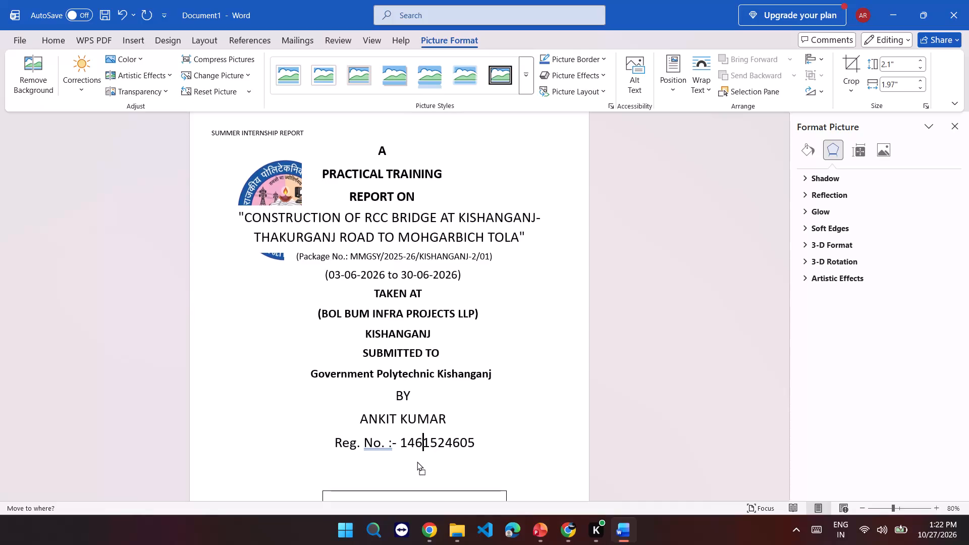
pyautogui.moveTo(417, 461); pyautogui.dragTo(422, 464)
pyautogui.scroll(-5, 415, 461)
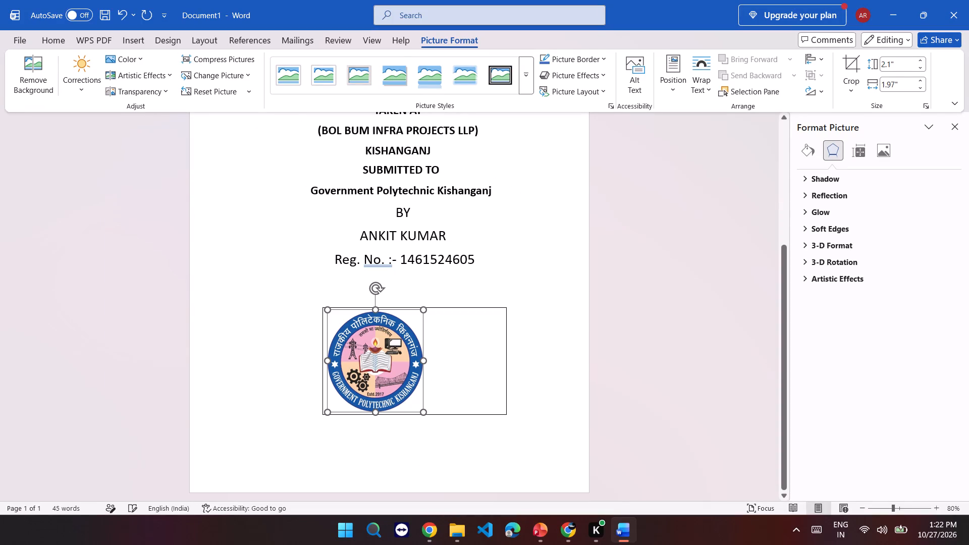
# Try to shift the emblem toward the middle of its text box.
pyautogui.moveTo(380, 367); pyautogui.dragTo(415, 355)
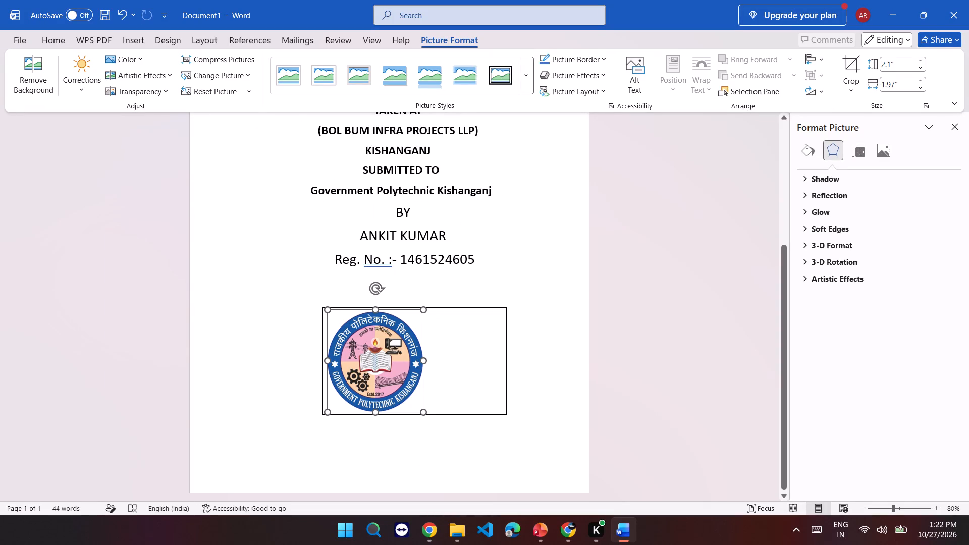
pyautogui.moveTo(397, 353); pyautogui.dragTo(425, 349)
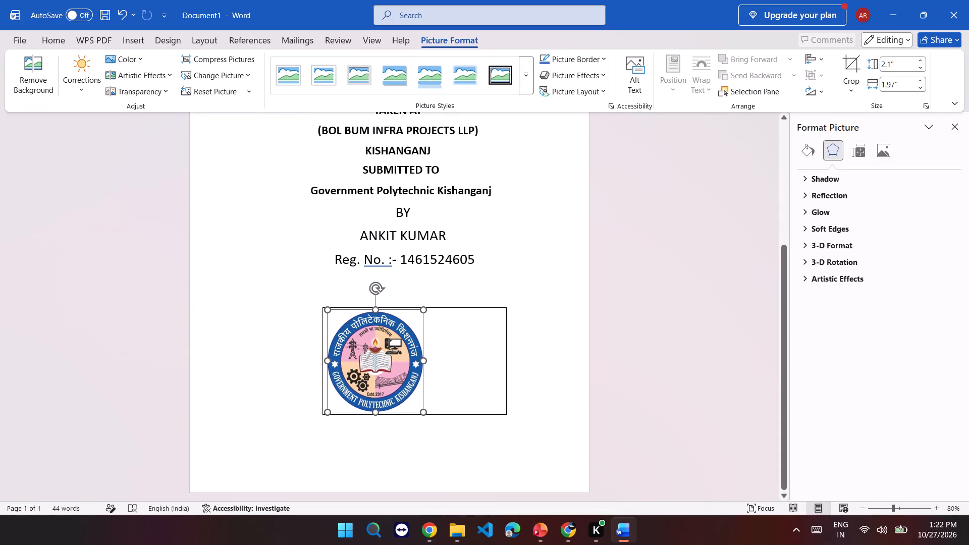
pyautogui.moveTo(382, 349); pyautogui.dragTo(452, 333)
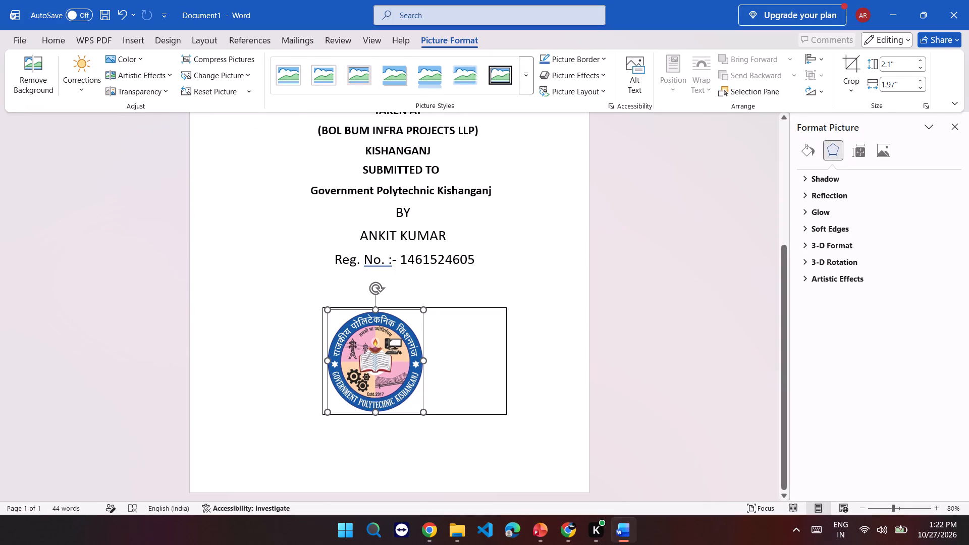
# Remove the border of the text box around the emblem by setting its line to No line.
pyautogui.click(508, 364)
pyautogui.click(483, 454)
pyautogui.click(483, 463)
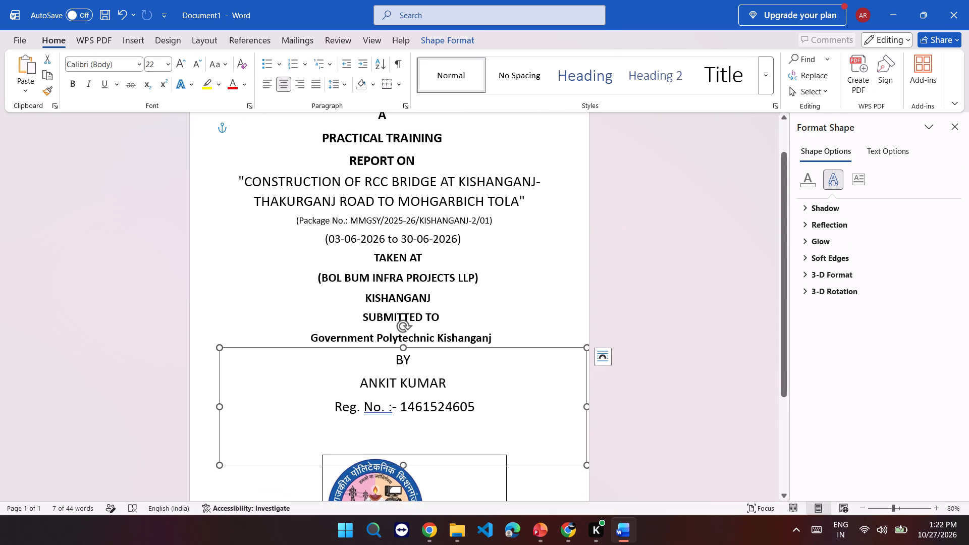
pyautogui.click(484, 478)
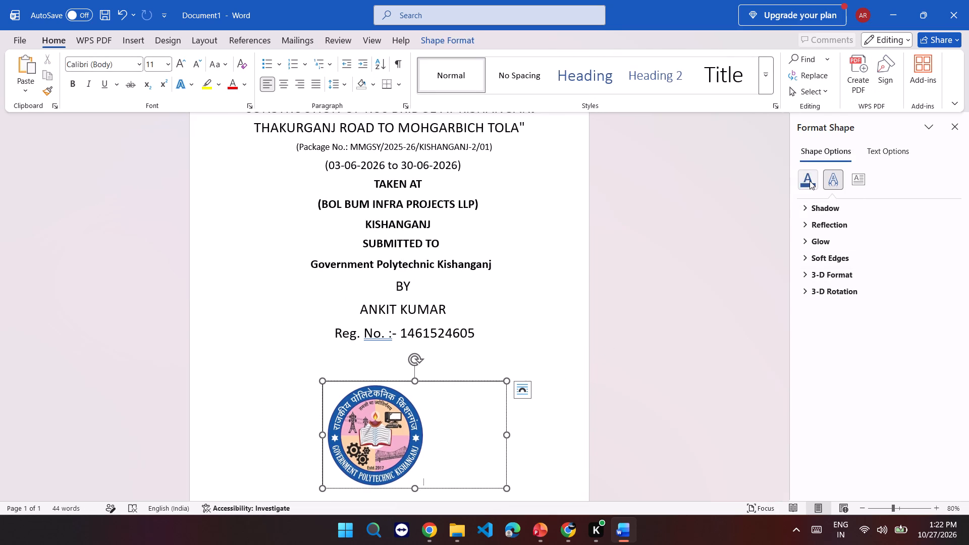
pyautogui.click(810, 180)
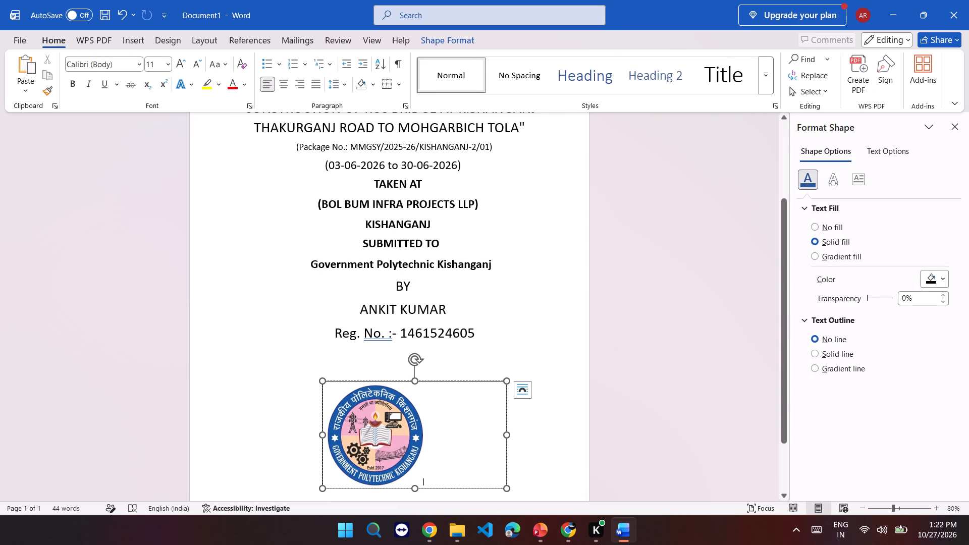
pyautogui.click(433, 402)
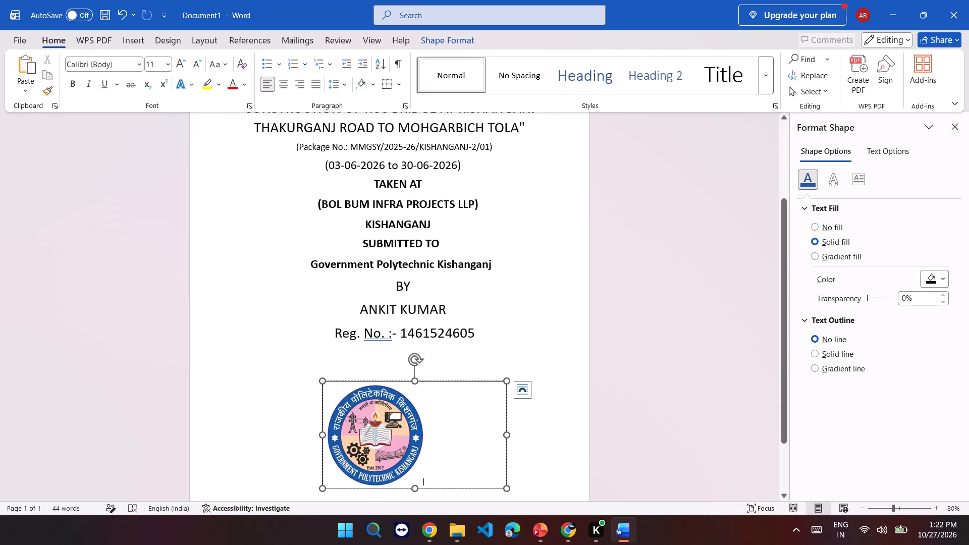
pyautogui.click(416, 472)
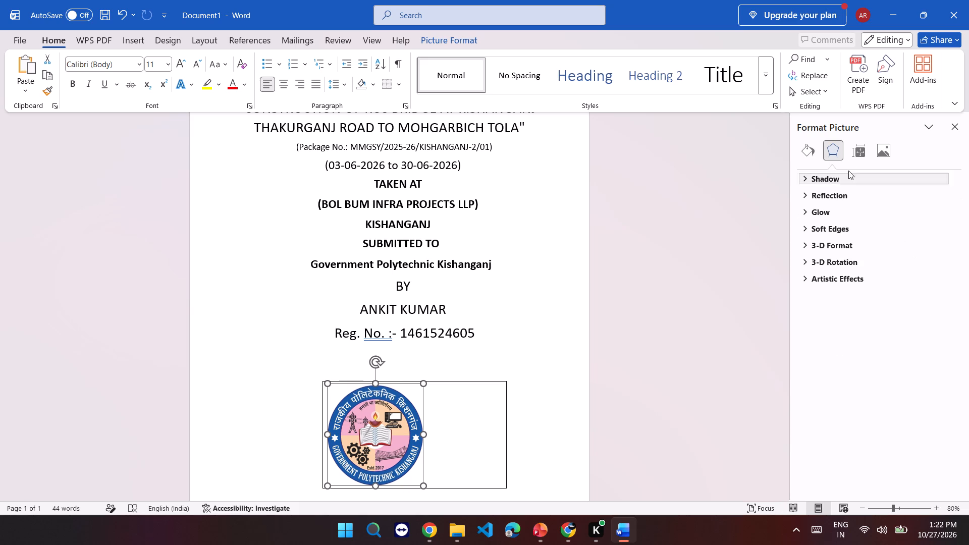
pyautogui.click(807, 154)
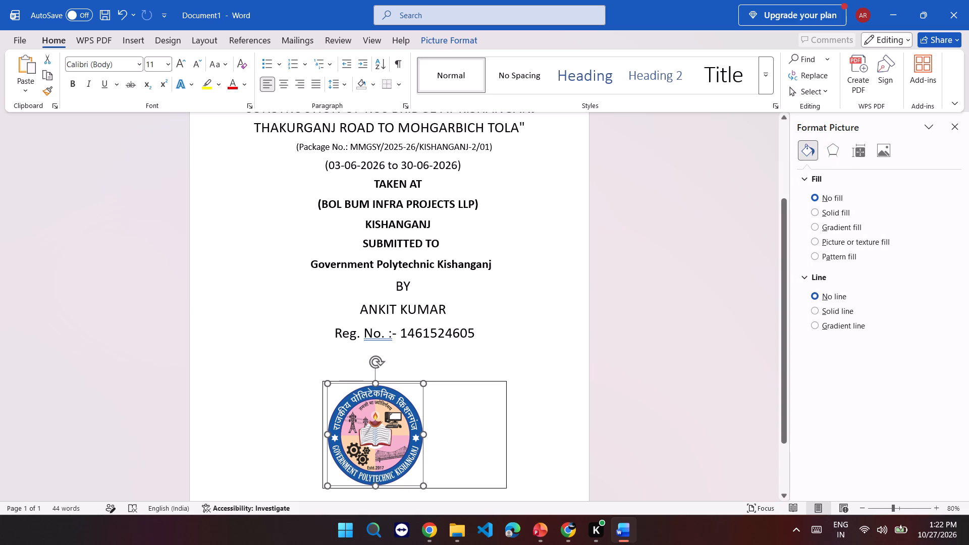
pyautogui.click(437, 434)
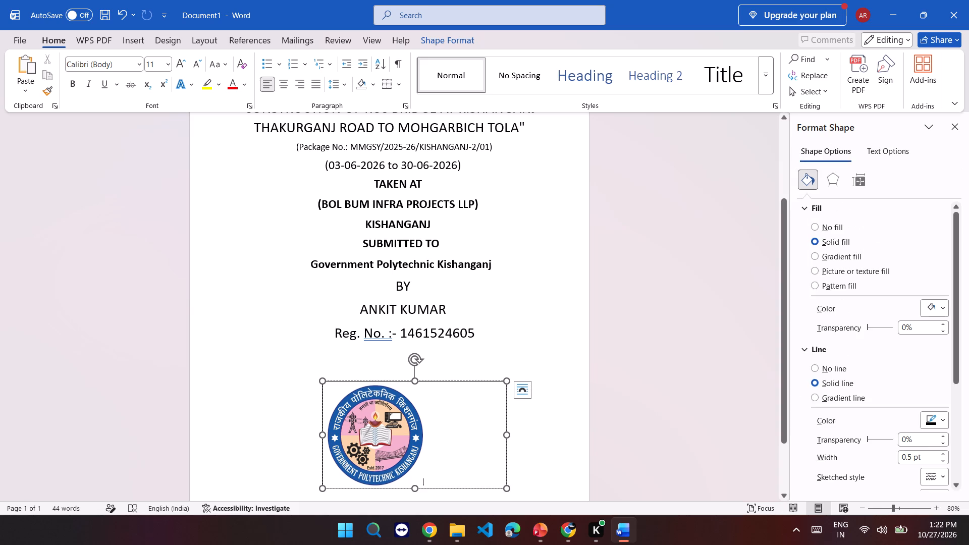
pyautogui.click(823, 365)
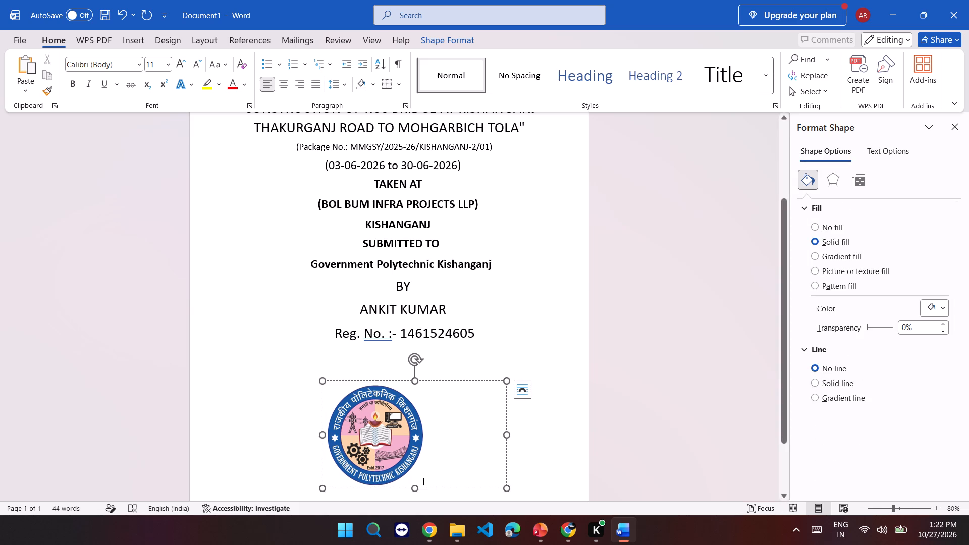
# Move the emblem's text box up directly beneath the registration number and narrow it to fit the emblem.
pyautogui.moveTo(443, 382); pyautogui.dragTo(478, 354)
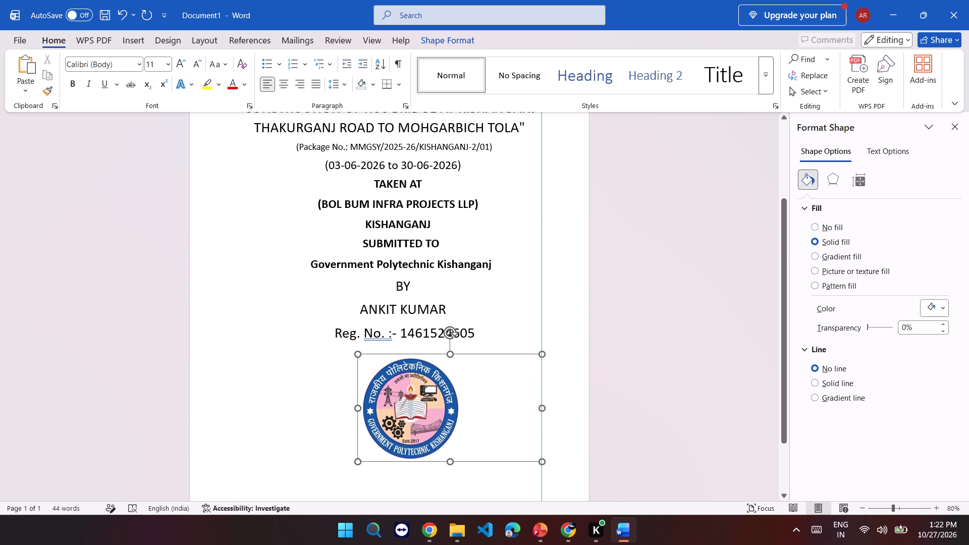
pyautogui.moveTo(478, 354); pyautogui.dragTo(477, 352)
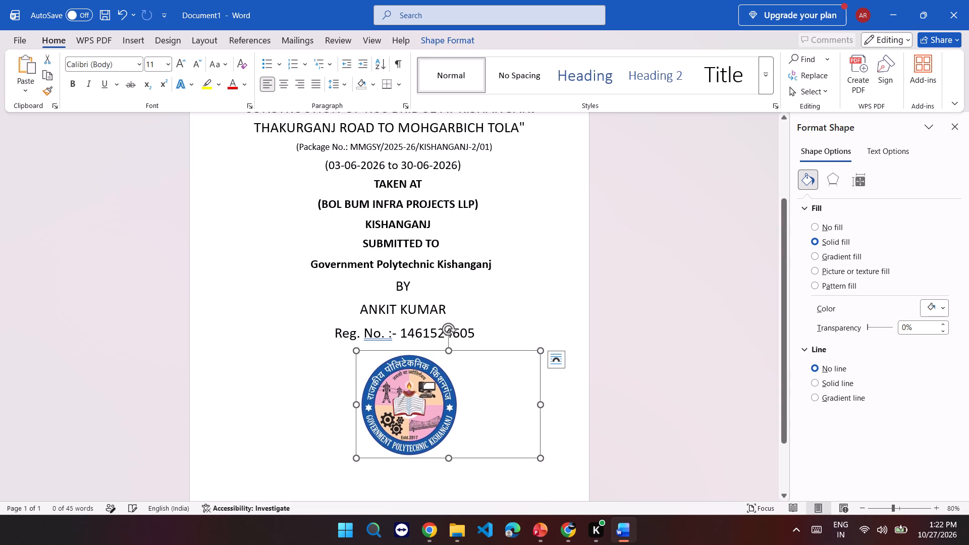
pyautogui.moveTo(541, 406); pyautogui.dragTo(463, 404)
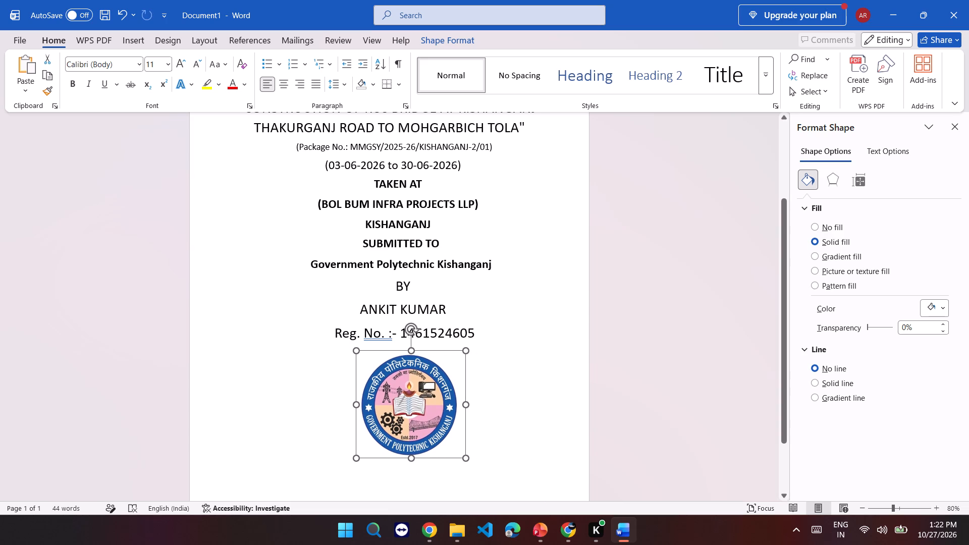
pyautogui.moveTo(463, 404); pyautogui.dragTo(463, 403)
pyautogui.click(656, 383)
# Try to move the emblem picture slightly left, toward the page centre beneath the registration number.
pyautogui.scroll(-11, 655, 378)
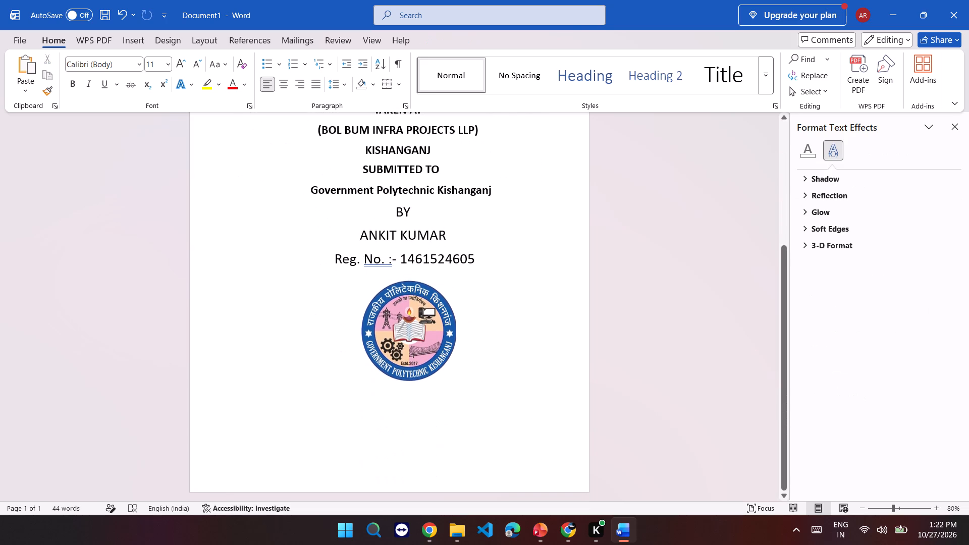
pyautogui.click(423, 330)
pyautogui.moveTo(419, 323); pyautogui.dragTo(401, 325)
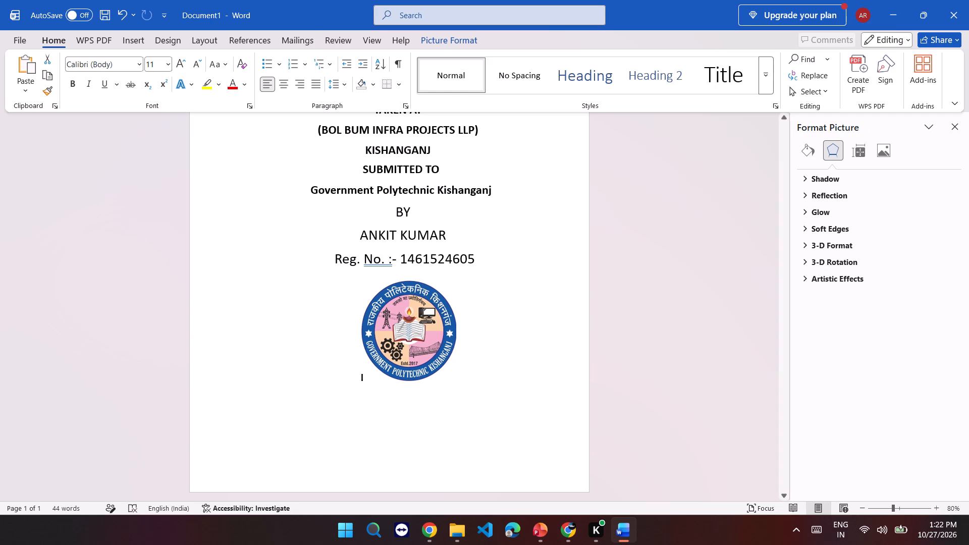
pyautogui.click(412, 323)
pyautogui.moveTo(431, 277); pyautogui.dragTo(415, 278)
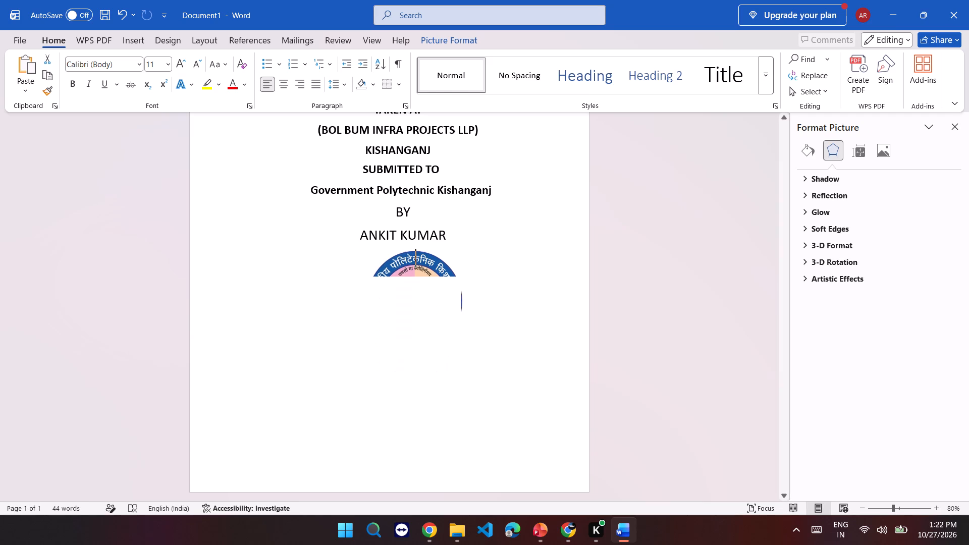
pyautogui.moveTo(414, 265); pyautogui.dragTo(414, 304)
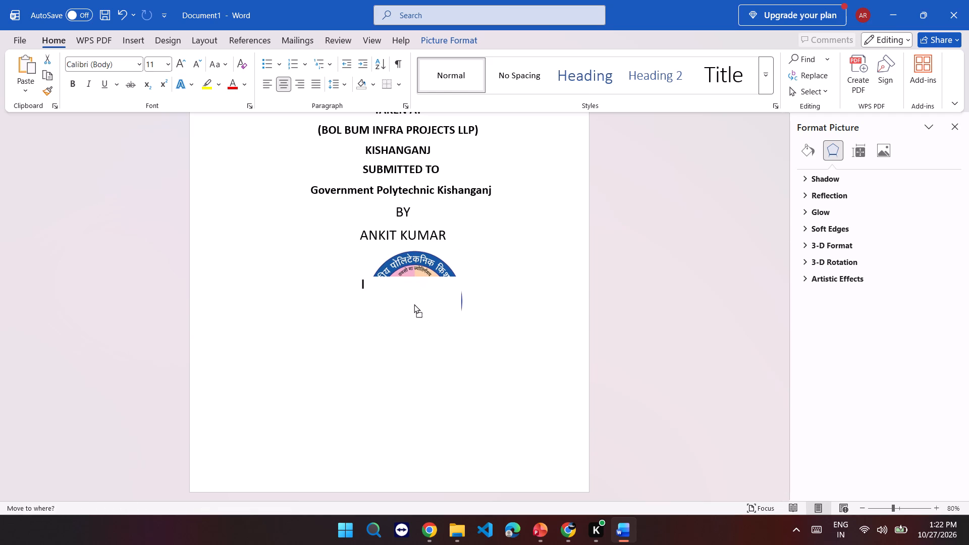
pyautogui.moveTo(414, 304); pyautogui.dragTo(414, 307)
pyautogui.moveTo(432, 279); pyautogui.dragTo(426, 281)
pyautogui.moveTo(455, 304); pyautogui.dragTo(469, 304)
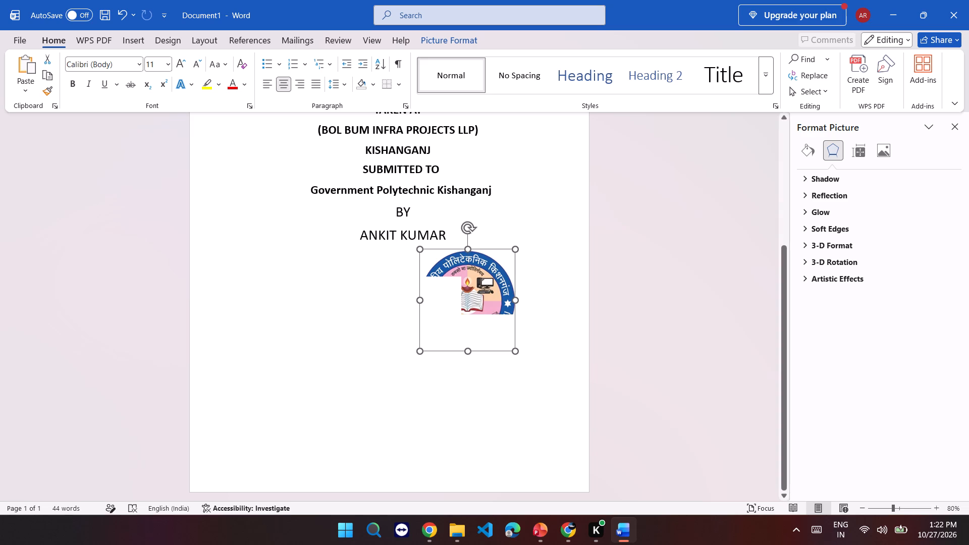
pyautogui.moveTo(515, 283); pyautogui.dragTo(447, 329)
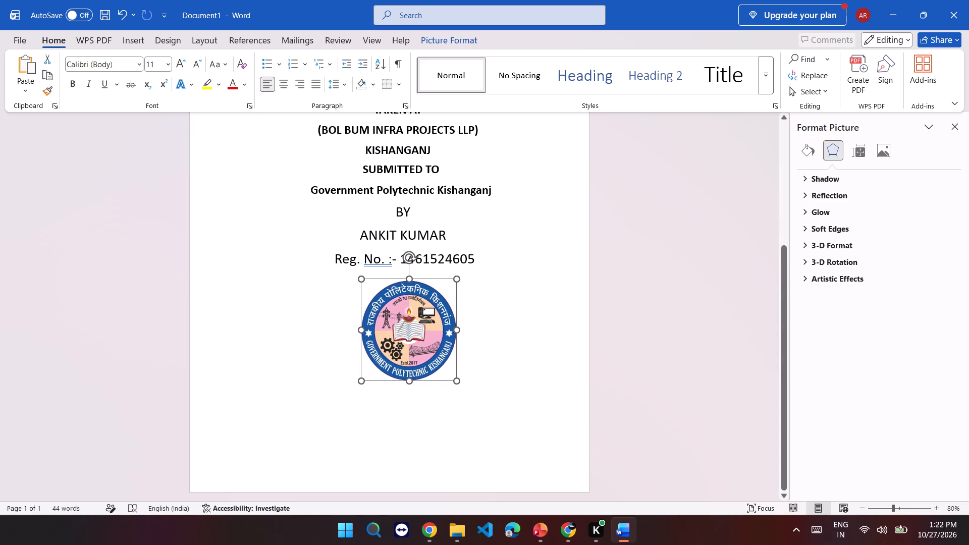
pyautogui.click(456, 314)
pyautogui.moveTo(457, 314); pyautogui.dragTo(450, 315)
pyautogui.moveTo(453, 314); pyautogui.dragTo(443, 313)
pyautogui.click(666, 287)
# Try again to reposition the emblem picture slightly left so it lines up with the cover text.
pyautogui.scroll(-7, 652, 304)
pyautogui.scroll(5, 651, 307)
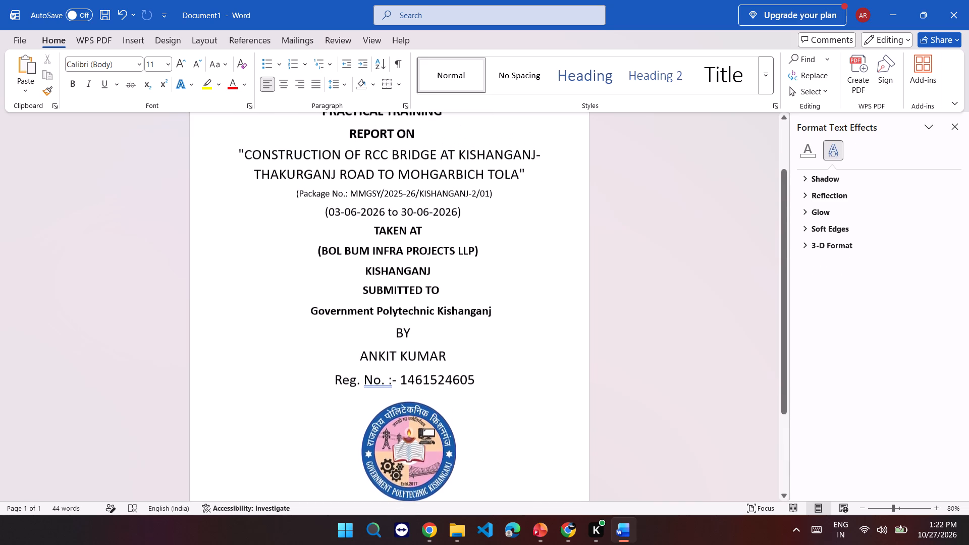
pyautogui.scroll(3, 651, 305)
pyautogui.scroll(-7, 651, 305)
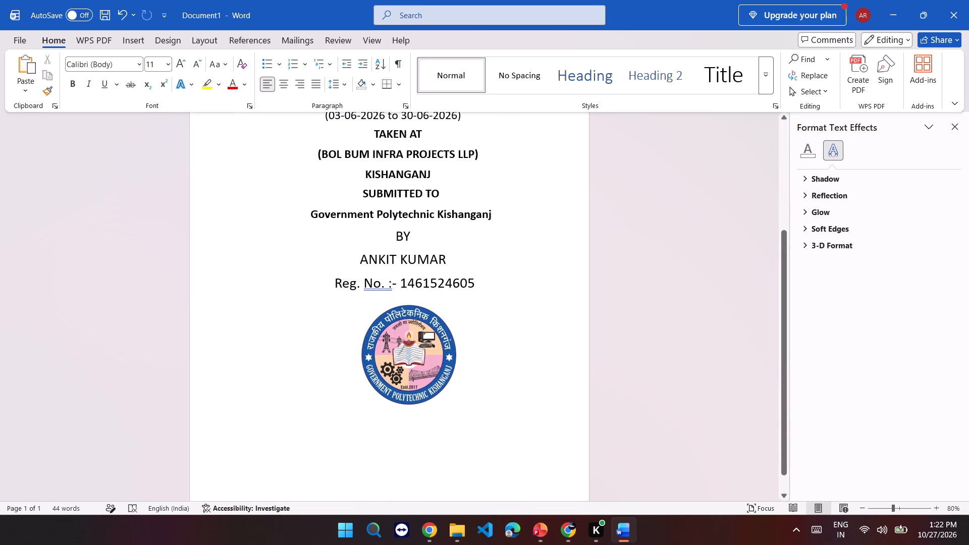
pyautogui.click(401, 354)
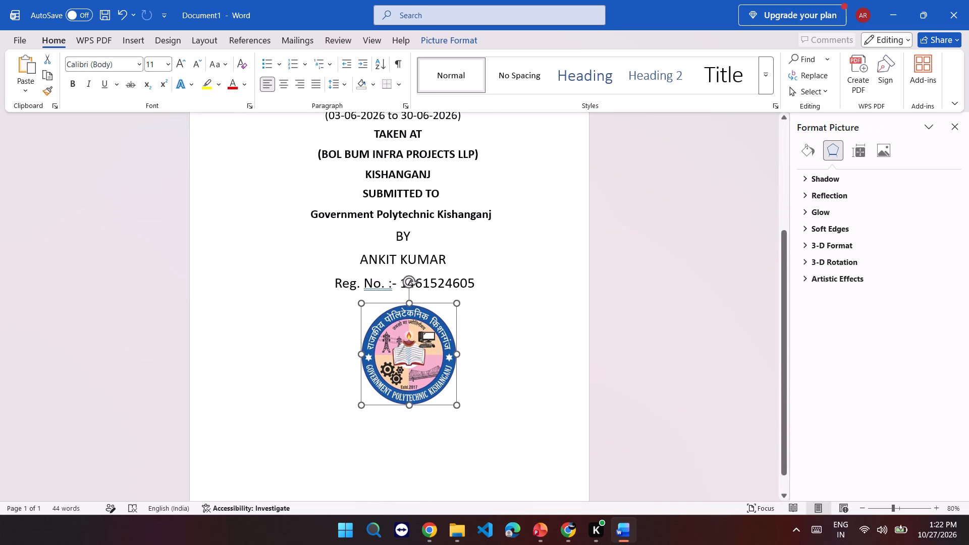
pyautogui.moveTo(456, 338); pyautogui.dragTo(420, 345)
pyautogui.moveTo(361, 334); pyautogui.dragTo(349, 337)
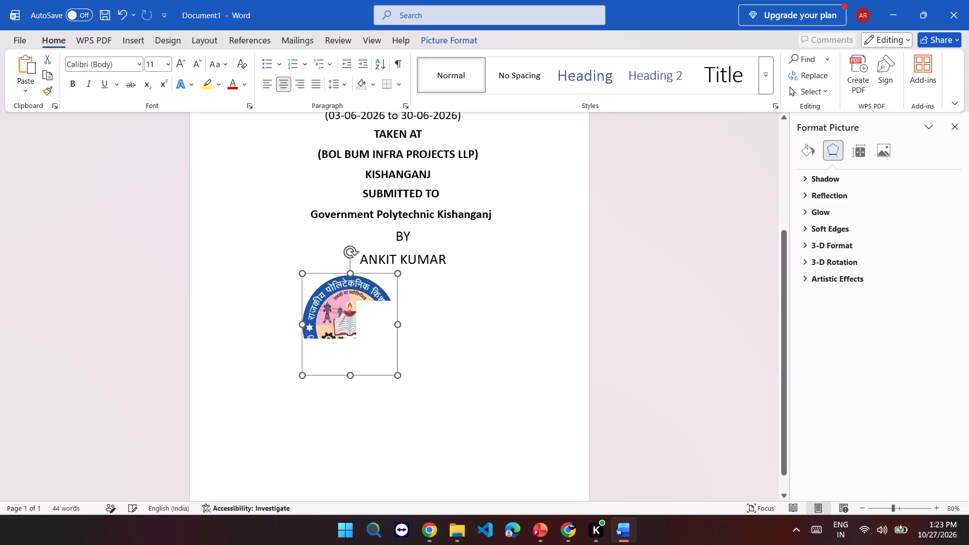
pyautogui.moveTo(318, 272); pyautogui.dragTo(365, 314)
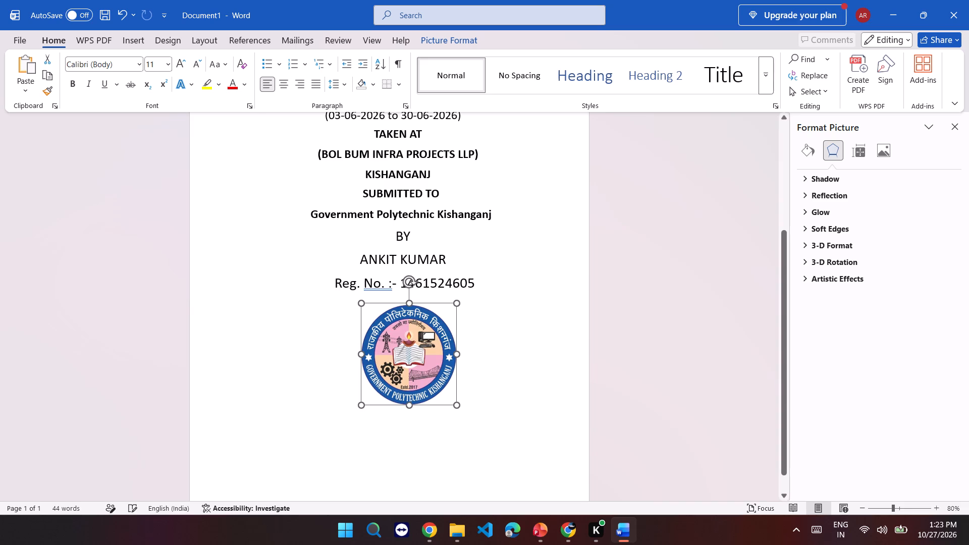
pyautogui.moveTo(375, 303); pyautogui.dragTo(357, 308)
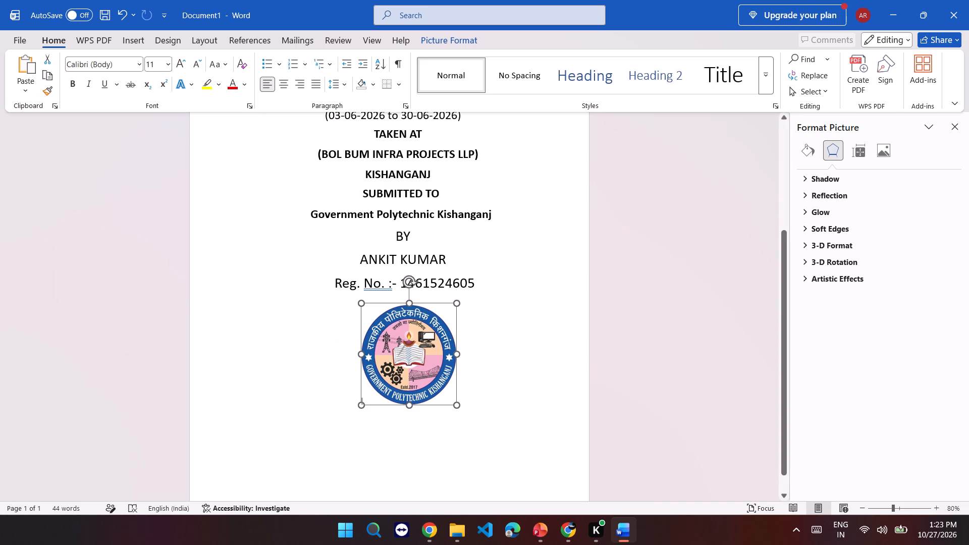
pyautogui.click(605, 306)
# Shift the bridge project title and package number text boxes slightly left to centre them on the page.
pyautogui.scroll(3, 605, 305)
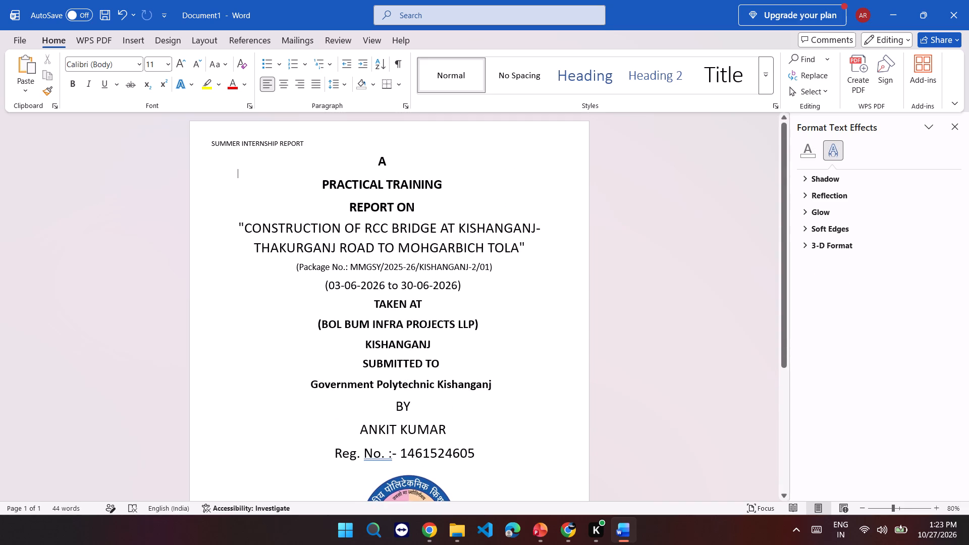
pyautogui.scroll(-3, 606, 304)
pyautogui.scroll(4, 606, 304)
pyautogui.click(336, 233)
pyautogui.click(341, 214)
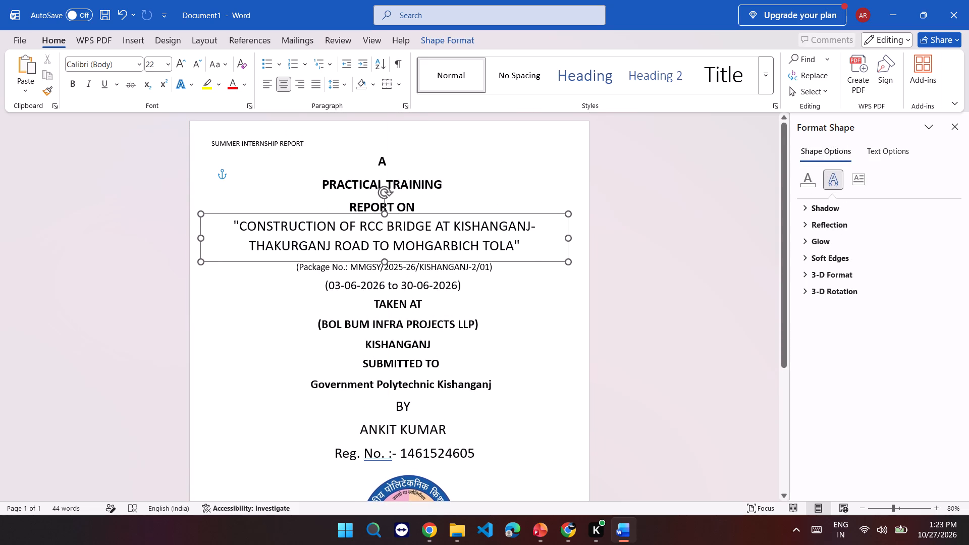
pyautogui.click(625, 286)
pyautogui.click(373, 268)
pyautogui.click(361, 258)
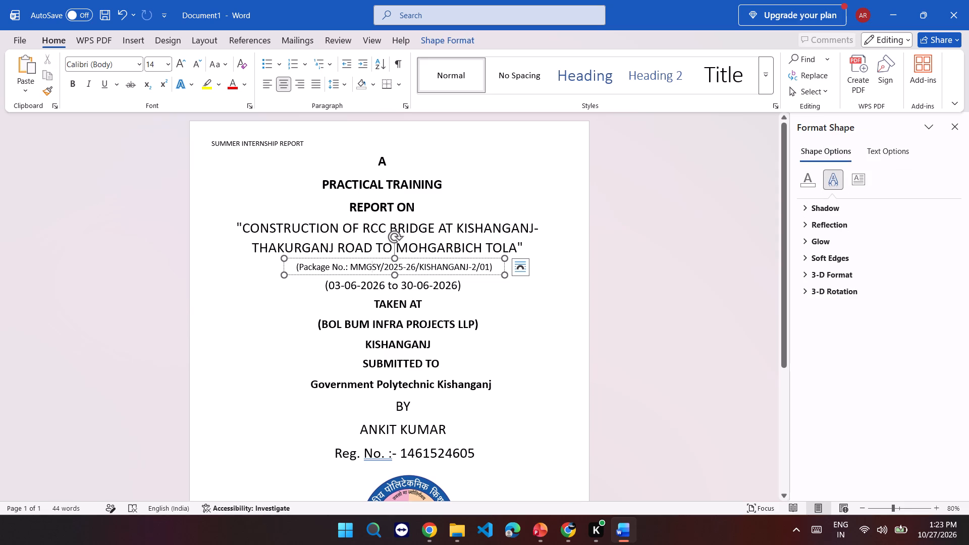
# Shift the training dates and "TAKEN AT" text boxes slightly left so they line up with the centred title.
pyautogui.click(353, 283)
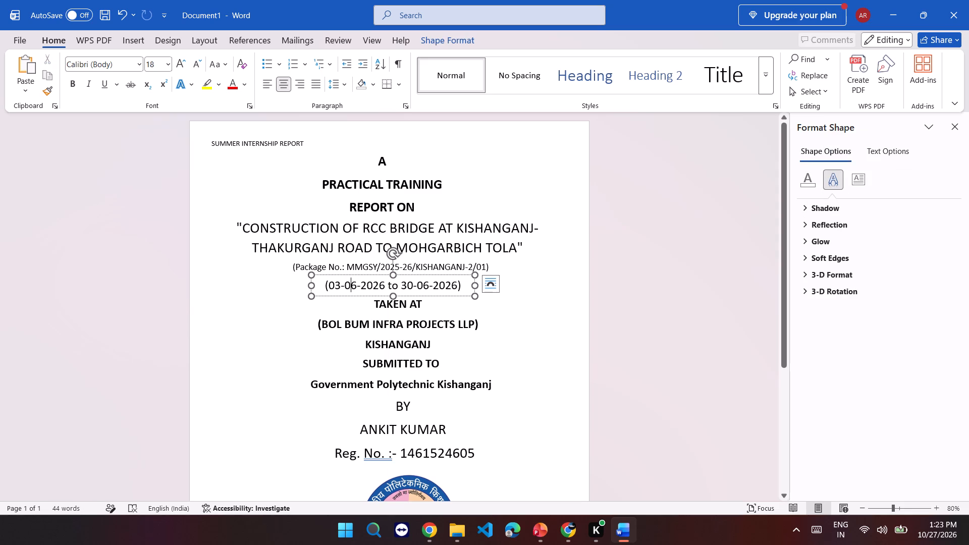
pyautogui.moveTo(355, 274); pyautogui.dragTo(350, 274)
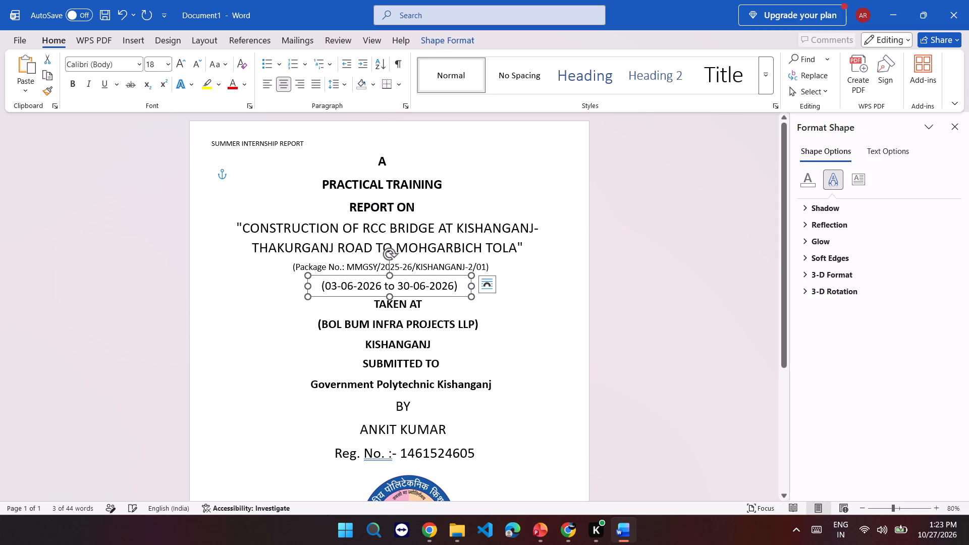
pyautogui.click(377, 307)
pyautogui.click(374, 295)
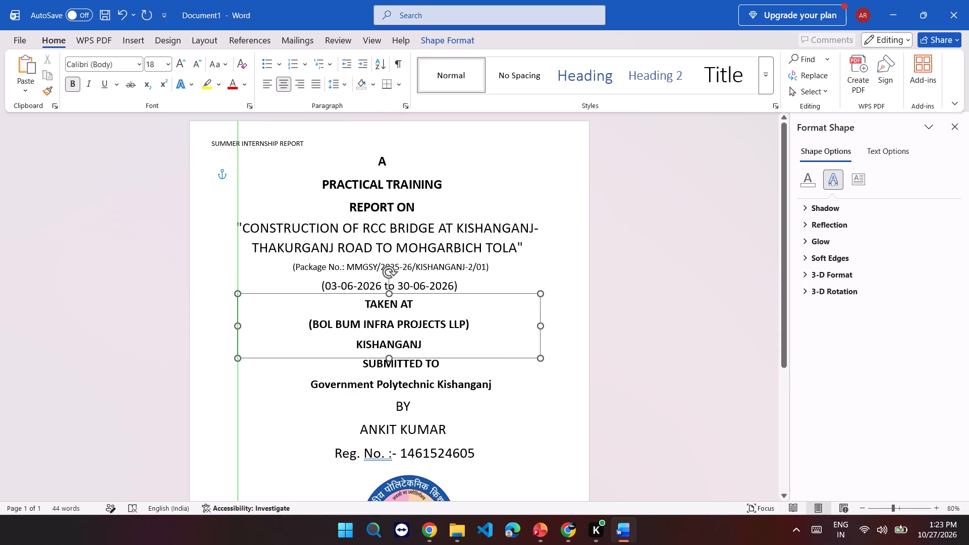
pyautogui.click(651, 367)
# Move the "SUBMITTED TO" text box left and slightly down, aligning it beneath the "TAKEN AT" block.
pyautogui.click(386, 362)
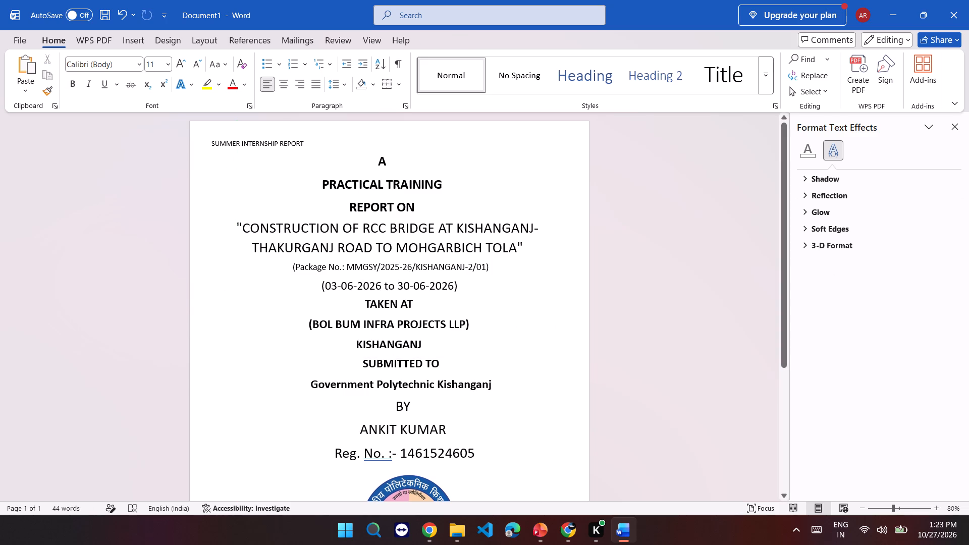
pyautogui.moveTo(379, 354); pyautogui.dragTo(356, 352)
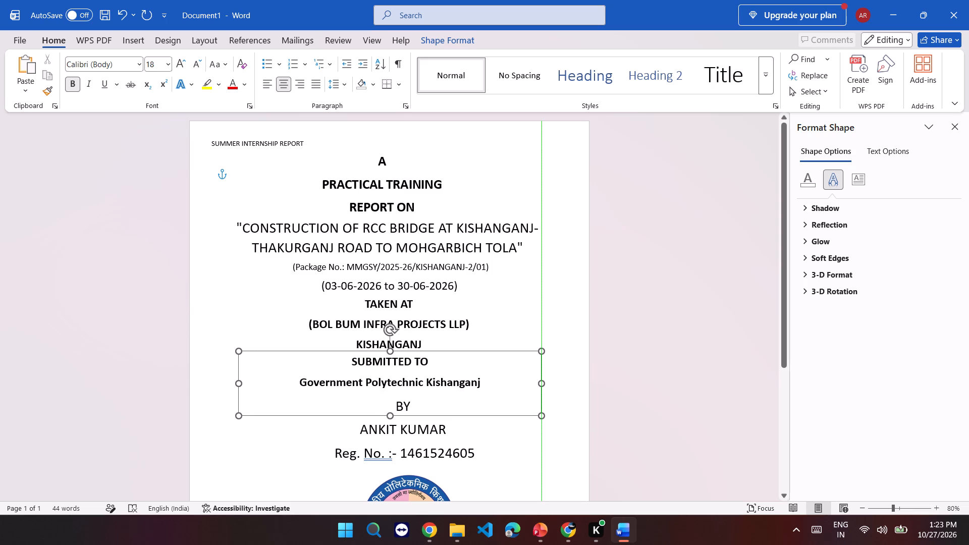
pyautogui.moveTo(356, 352); pyautogui.dragTo(366, 356)
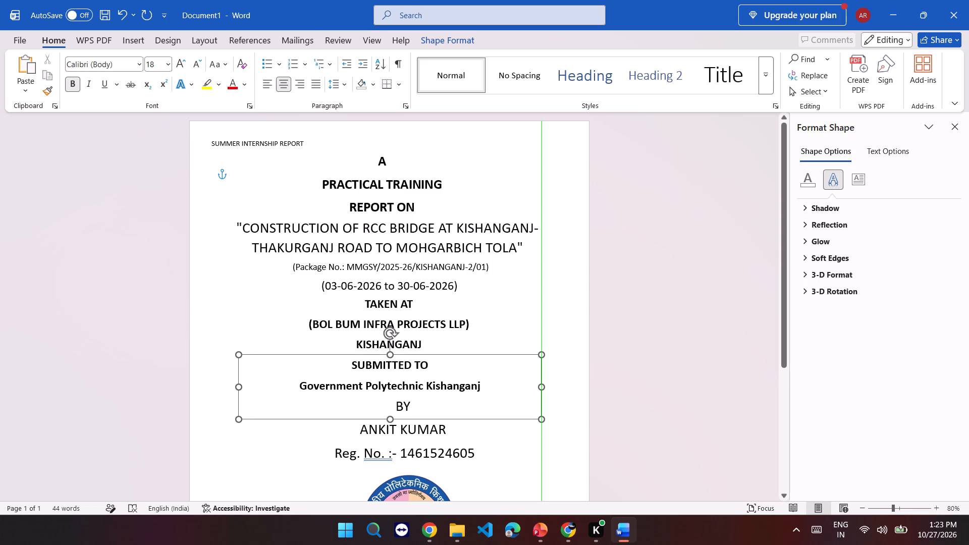
pyautogui.moveTo(366, 356); pyautogui.dragTo(357, 356)
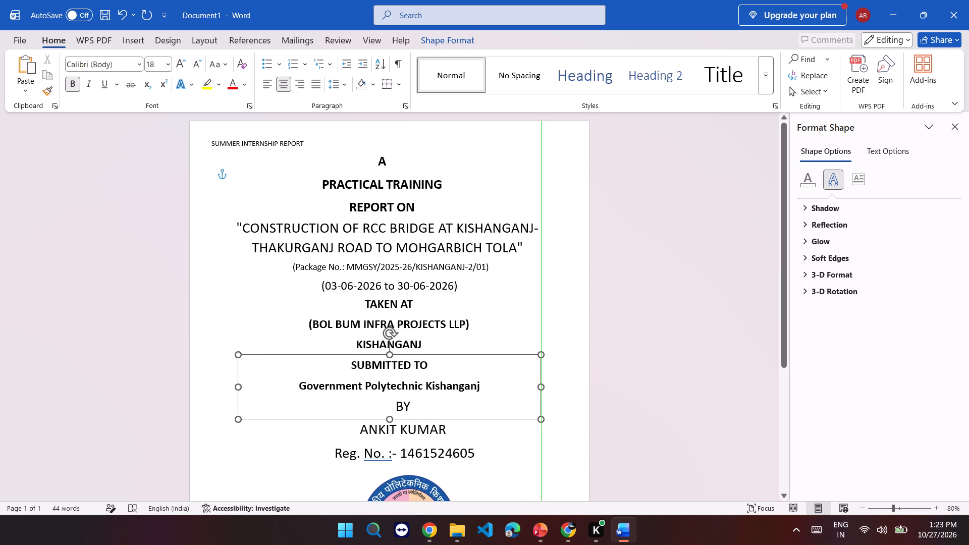
pyautogui.moveTo(357, 356); pyautogui.dragTo(352, 357)
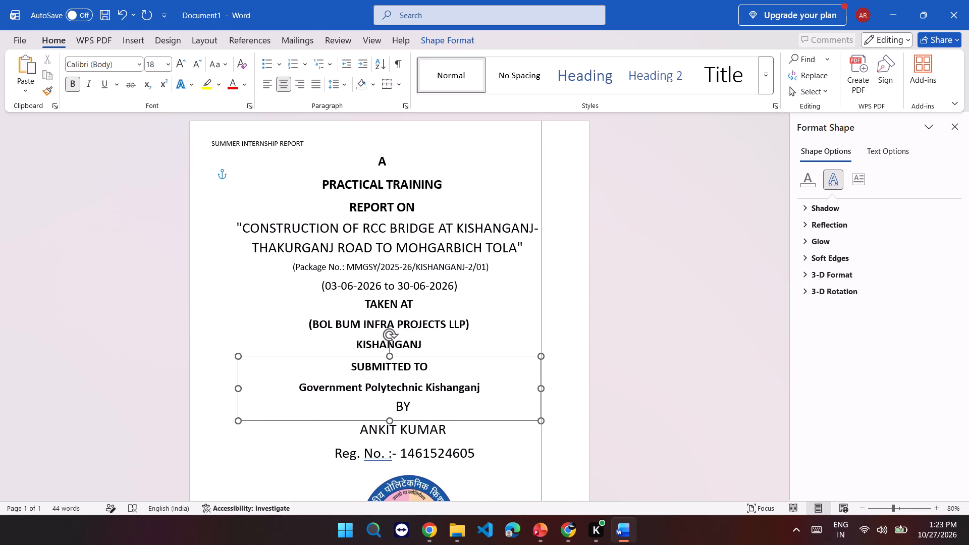
pyautogui.moveTo(352, 357); pyautogui.dragTo(353, 357)
pyautogui.click(639, 431)
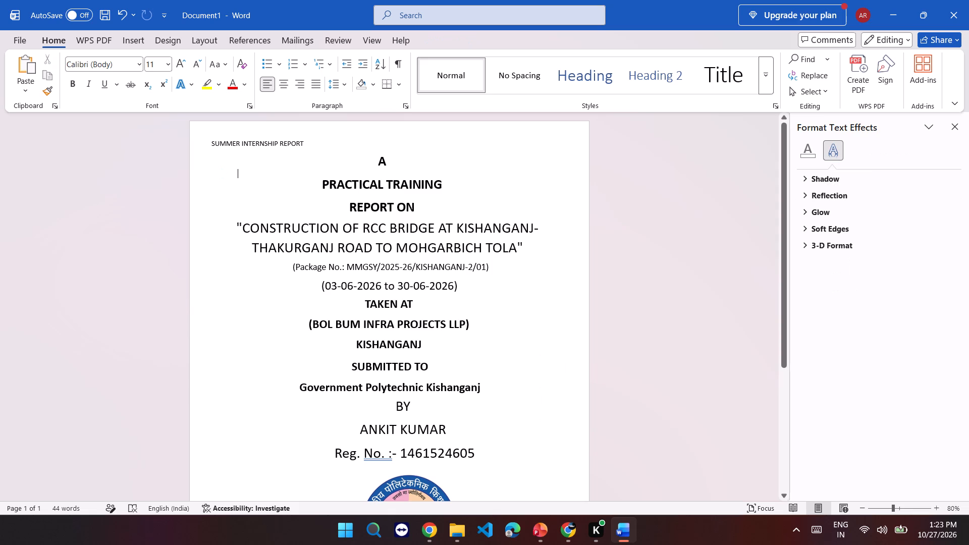
# Move the text box with "BY", the student name and registration number left to the page's centre line.
pyautogui.click(416, 437)
pyautogui.moveTo(386, 392); pyautogui.dragTo(360, 391)
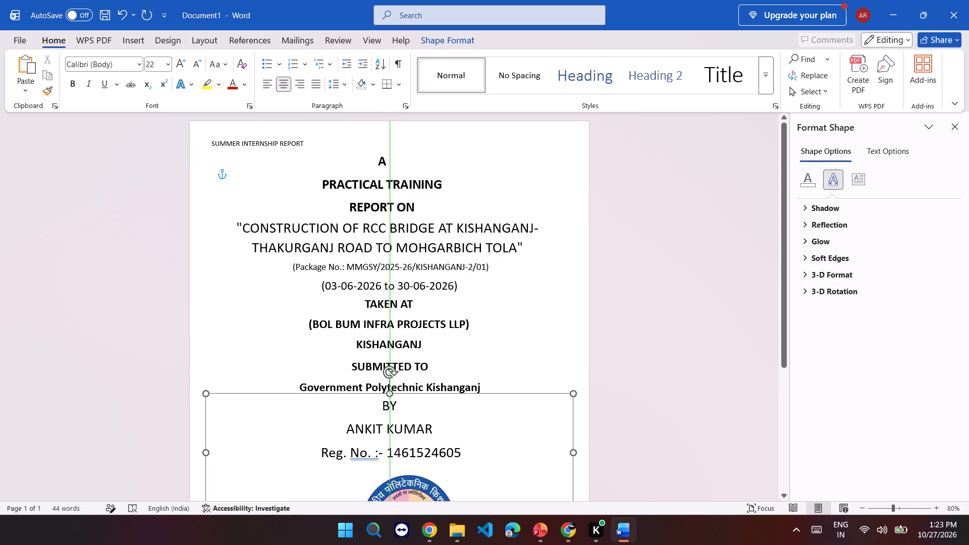
pyautogui.moveTo(360, 391); pyautogui.dragTo(360, 394)
pyautogui.click(662, 371)
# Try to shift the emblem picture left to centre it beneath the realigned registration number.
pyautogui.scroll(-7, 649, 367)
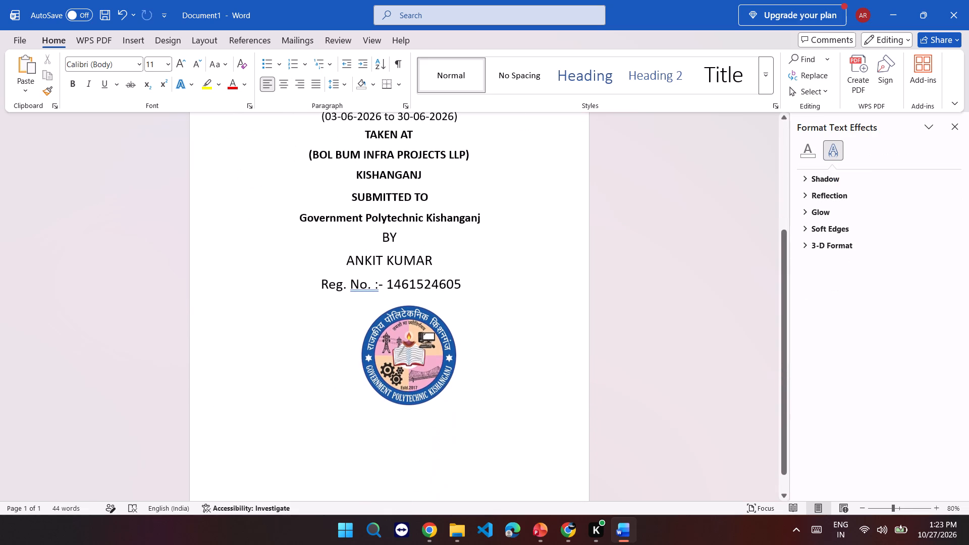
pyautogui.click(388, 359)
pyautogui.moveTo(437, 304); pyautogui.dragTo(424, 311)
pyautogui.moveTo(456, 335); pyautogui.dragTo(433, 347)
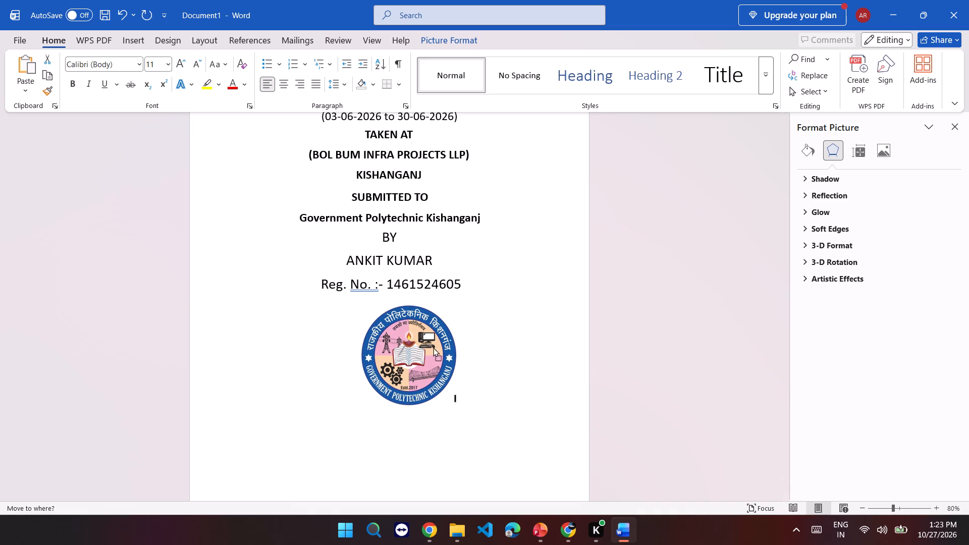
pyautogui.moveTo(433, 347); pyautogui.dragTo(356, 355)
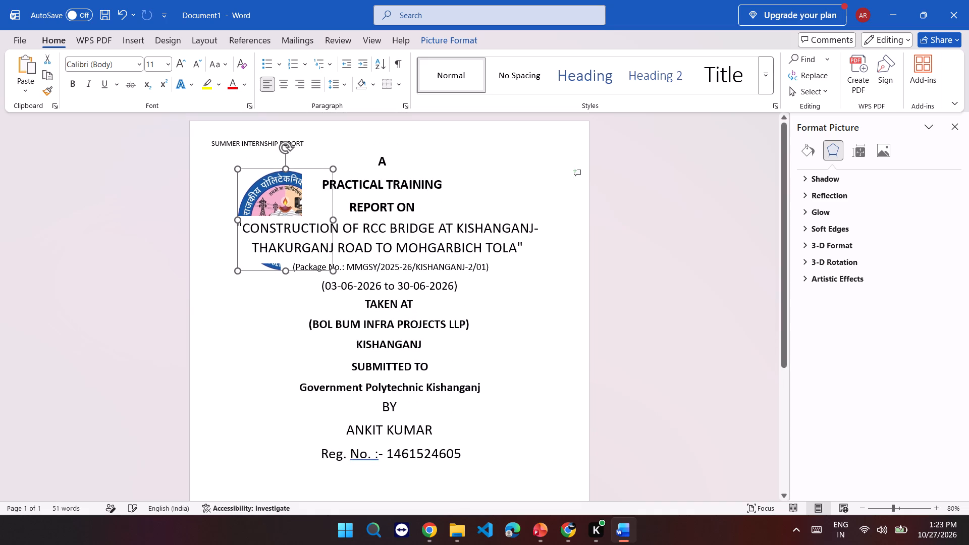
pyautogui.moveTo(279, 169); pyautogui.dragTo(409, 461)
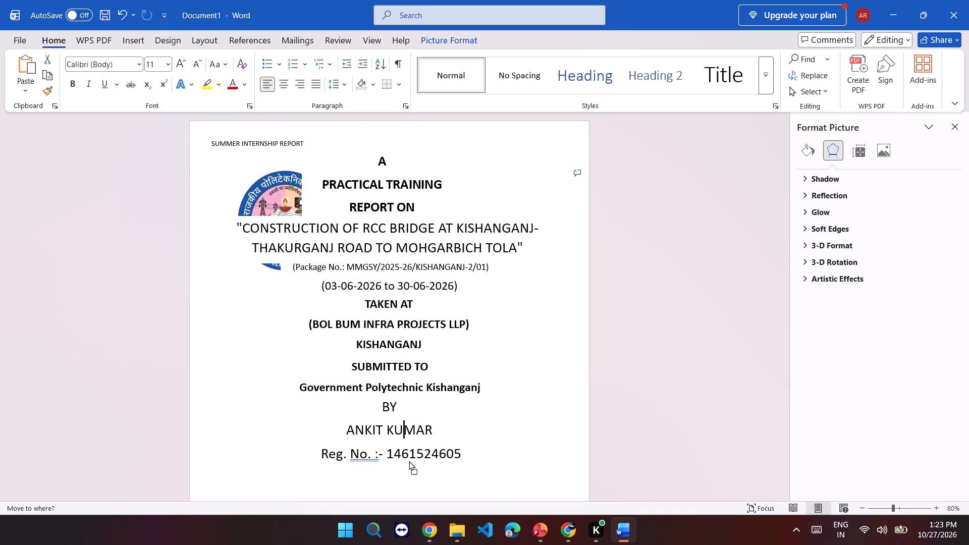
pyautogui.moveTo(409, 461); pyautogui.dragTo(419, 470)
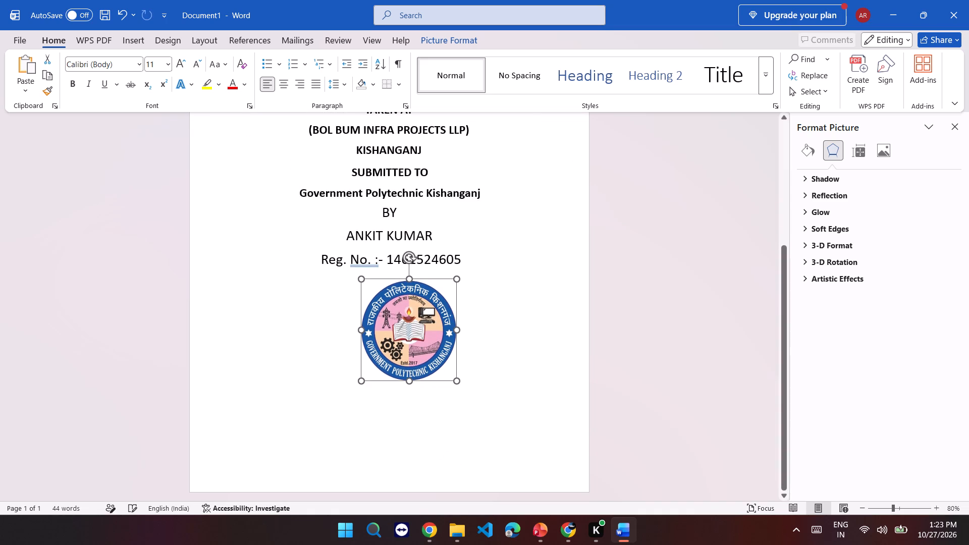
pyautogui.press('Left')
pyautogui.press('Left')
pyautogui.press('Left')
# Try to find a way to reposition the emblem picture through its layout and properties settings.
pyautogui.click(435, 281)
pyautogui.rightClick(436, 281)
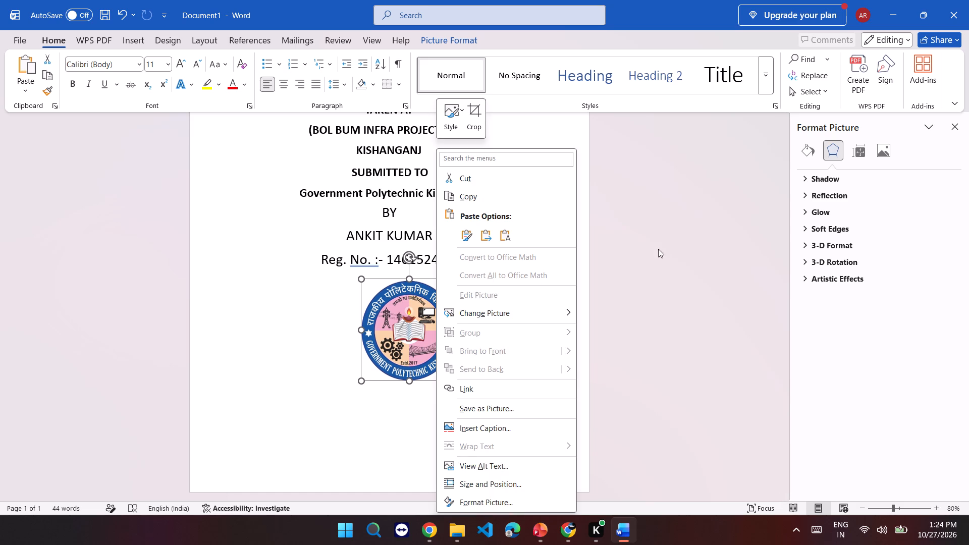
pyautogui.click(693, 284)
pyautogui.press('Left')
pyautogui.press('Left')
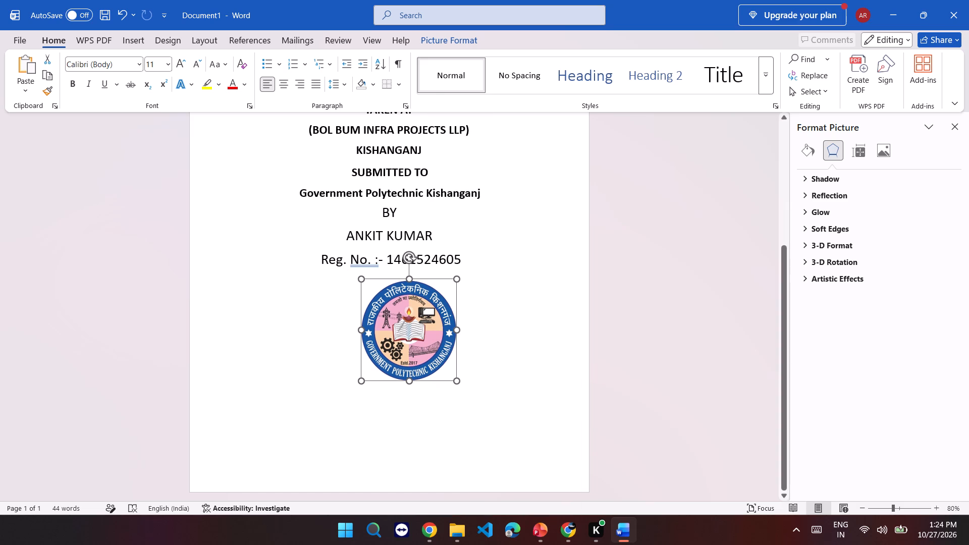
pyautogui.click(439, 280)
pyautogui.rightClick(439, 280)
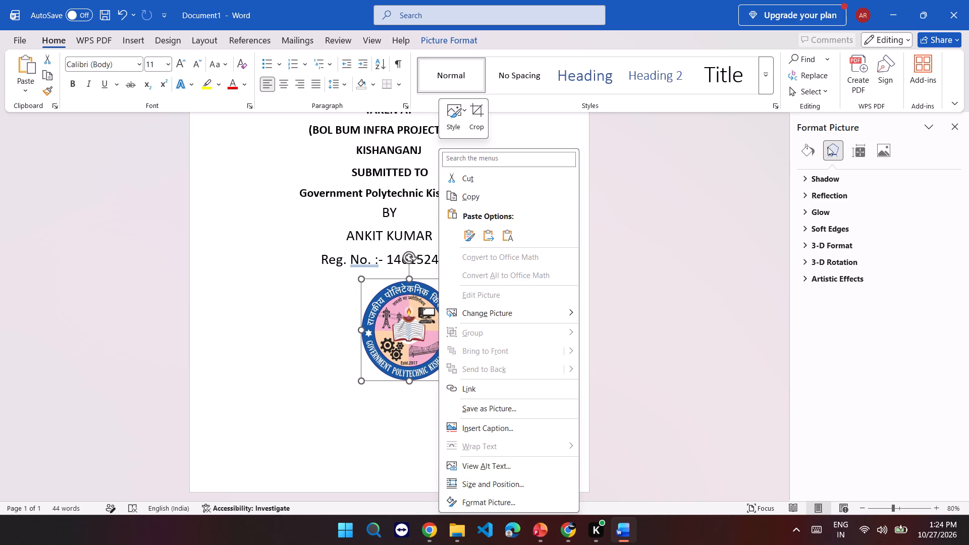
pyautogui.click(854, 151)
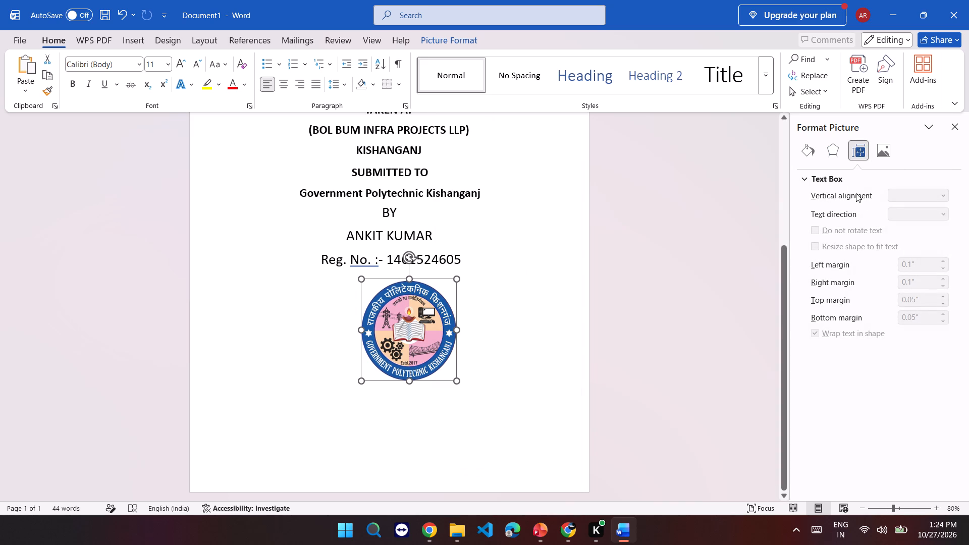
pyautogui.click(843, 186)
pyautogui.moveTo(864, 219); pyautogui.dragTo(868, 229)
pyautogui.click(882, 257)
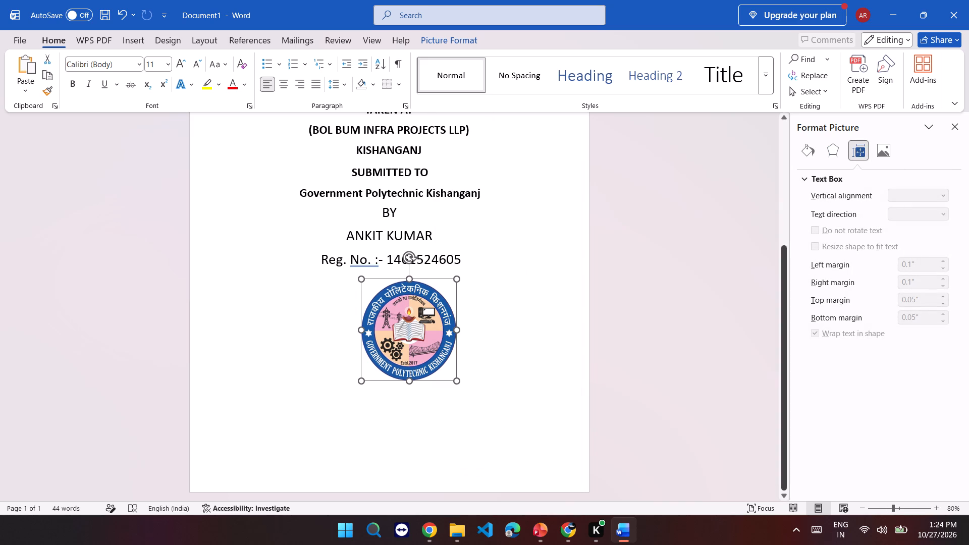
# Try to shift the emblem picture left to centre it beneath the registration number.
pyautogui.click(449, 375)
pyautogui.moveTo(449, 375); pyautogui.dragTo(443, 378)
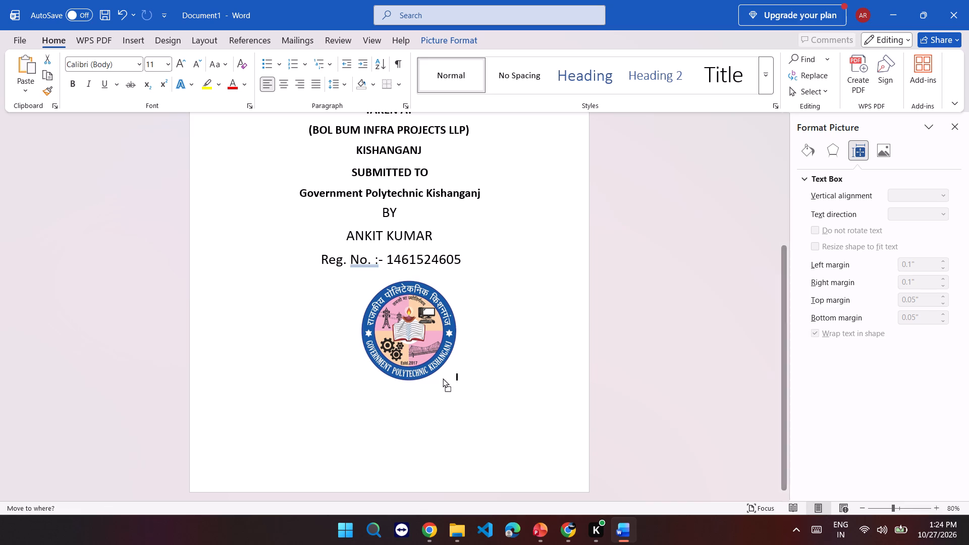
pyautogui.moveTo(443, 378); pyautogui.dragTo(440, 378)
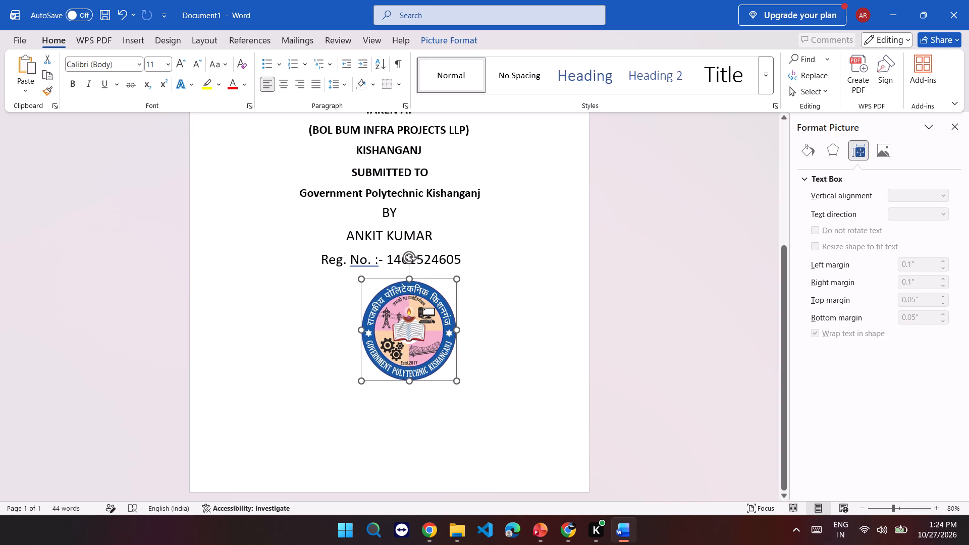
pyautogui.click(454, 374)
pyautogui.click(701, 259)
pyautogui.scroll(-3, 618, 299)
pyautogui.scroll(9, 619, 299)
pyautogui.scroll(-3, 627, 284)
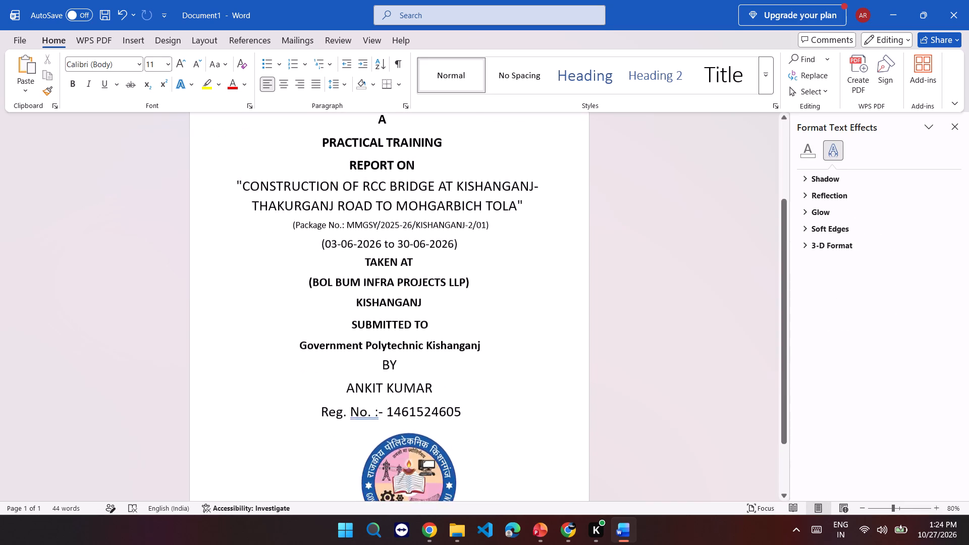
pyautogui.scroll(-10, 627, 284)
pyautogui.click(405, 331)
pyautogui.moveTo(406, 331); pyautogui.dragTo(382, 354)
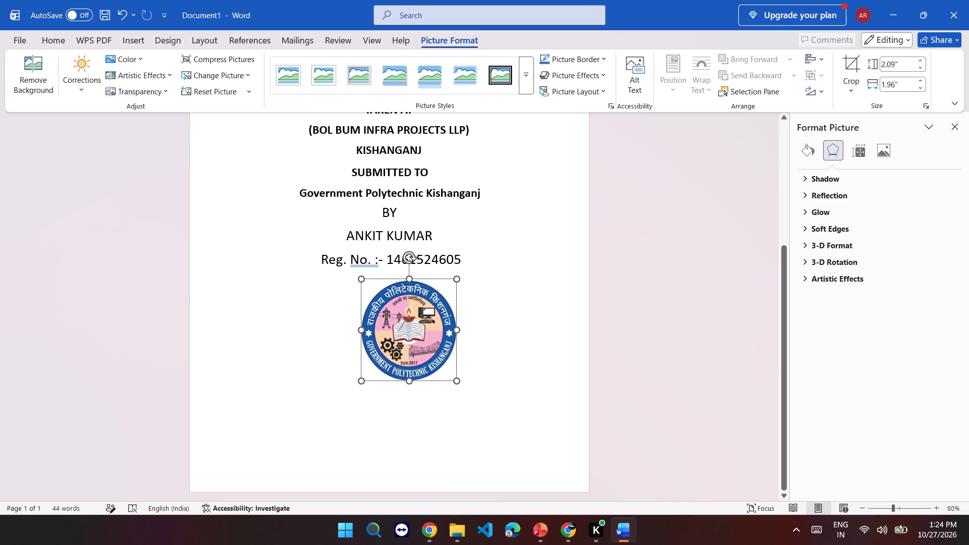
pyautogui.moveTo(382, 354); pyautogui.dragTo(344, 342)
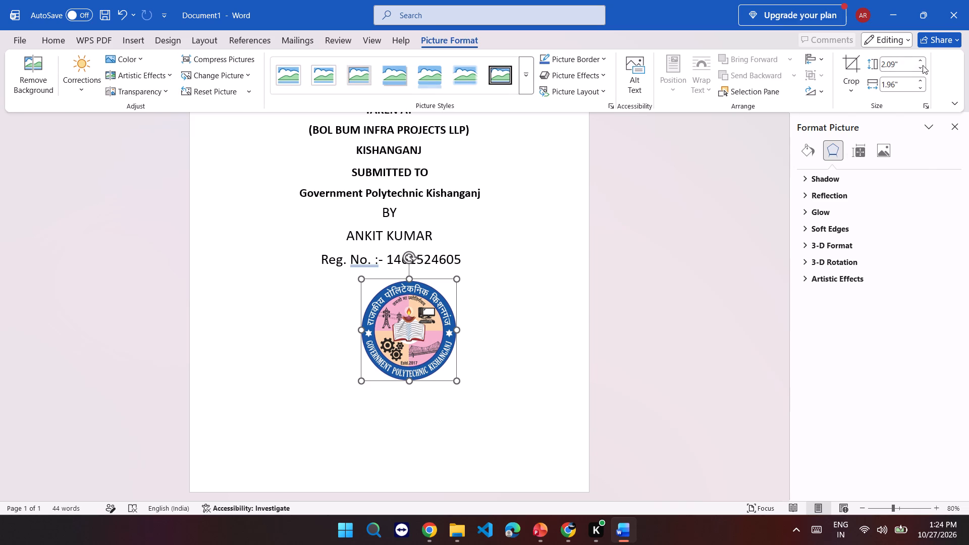
# Reduce the emblem picture to 1.81" high and 1.7" wide.
pyautogui.doubleClick(923, 78)
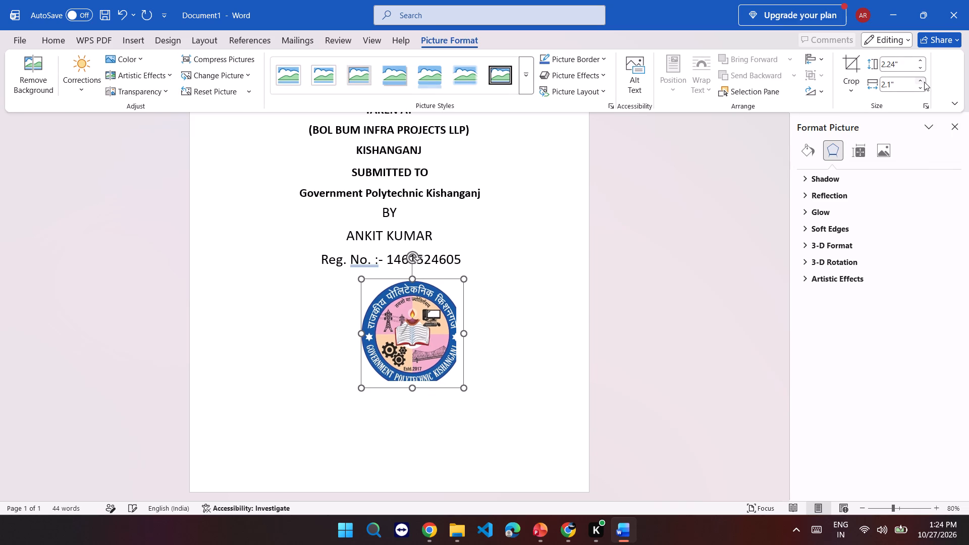
pyautogui.tripleClick(919, 88)
pyautogui.click(919, 85)
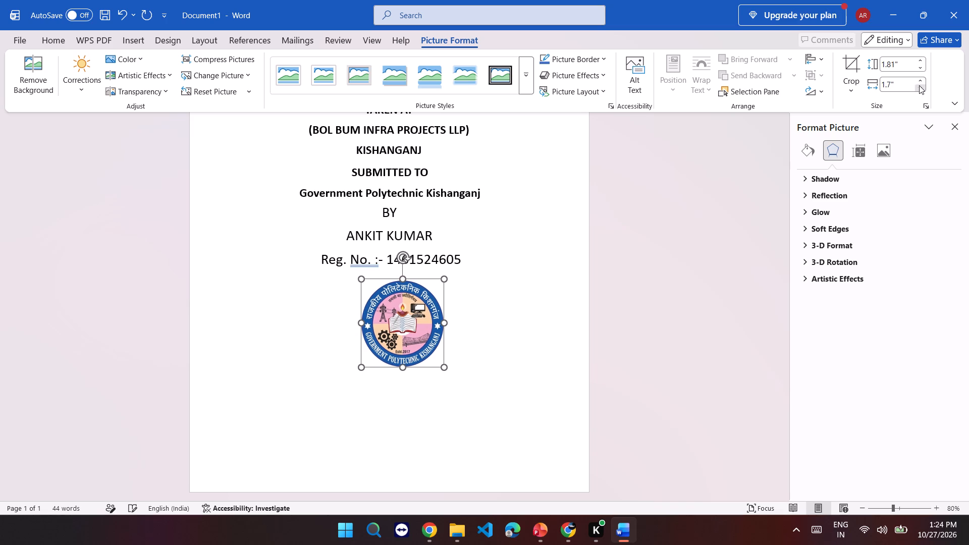
pyautogui.click(446, 336)
pyautogui.click(446, 337)
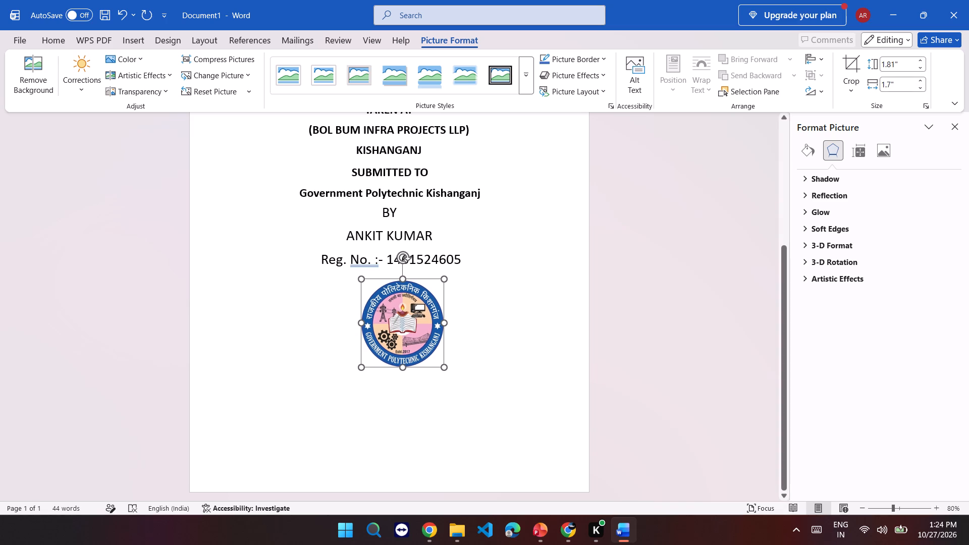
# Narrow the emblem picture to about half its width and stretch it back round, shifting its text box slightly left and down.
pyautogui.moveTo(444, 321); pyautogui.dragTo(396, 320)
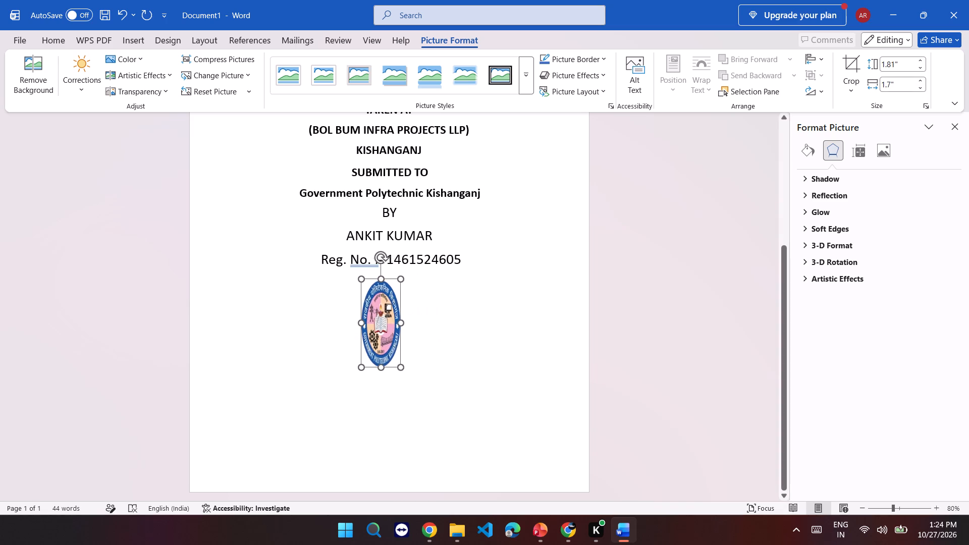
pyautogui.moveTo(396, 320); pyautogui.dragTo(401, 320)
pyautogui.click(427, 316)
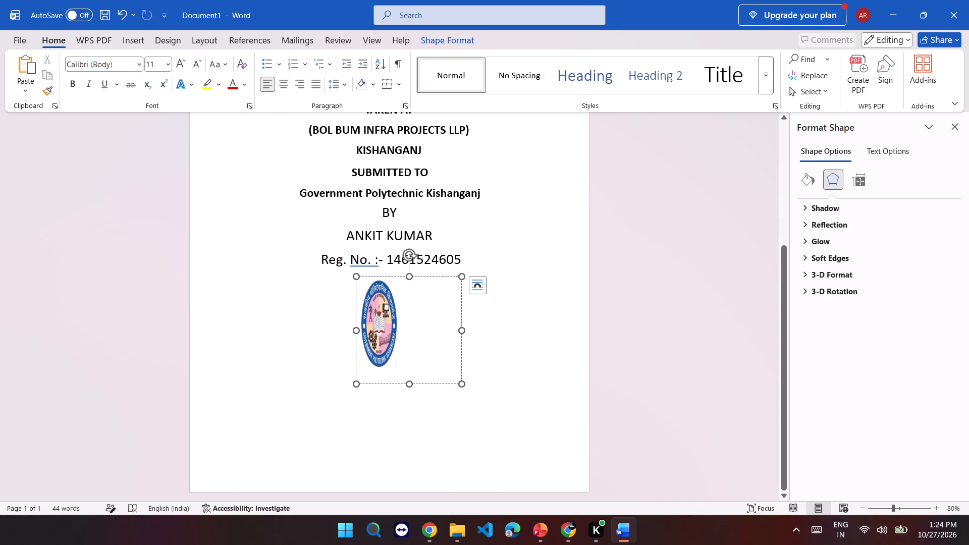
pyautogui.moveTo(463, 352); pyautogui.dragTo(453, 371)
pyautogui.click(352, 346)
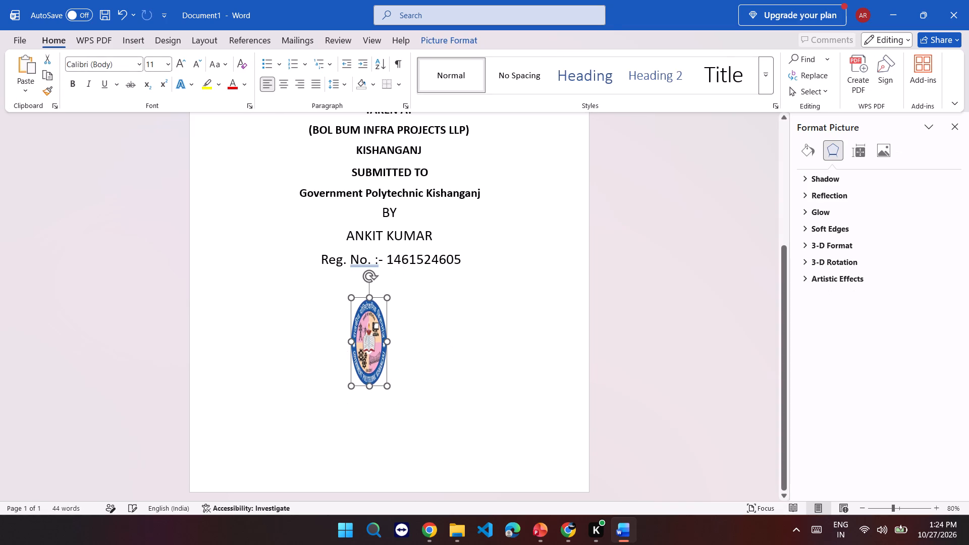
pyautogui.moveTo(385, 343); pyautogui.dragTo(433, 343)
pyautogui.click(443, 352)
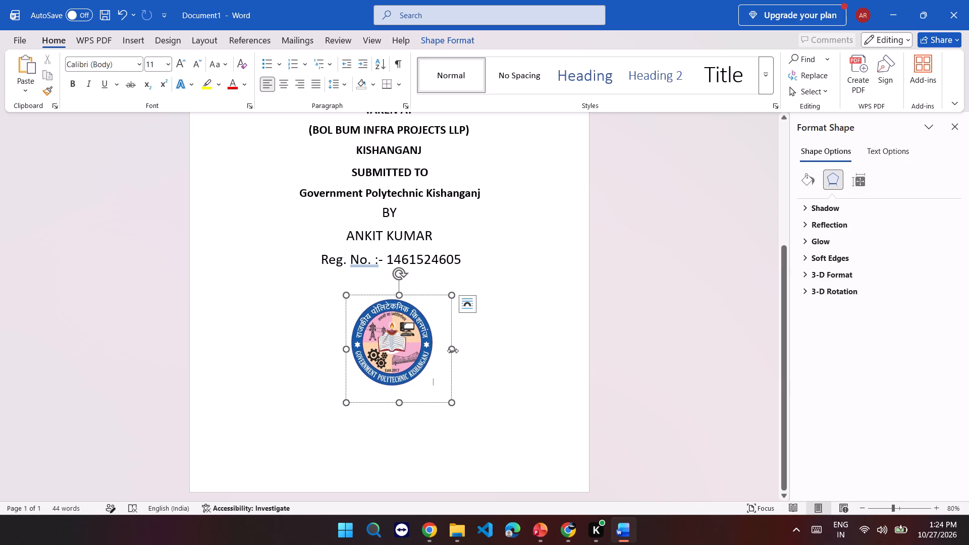
# Make the emblem's text box wider and slightly shorter, placing it directly beneath the registration number.
pyautogui.moveTo(454, 349); pyautogui.dragTo(473, 346)
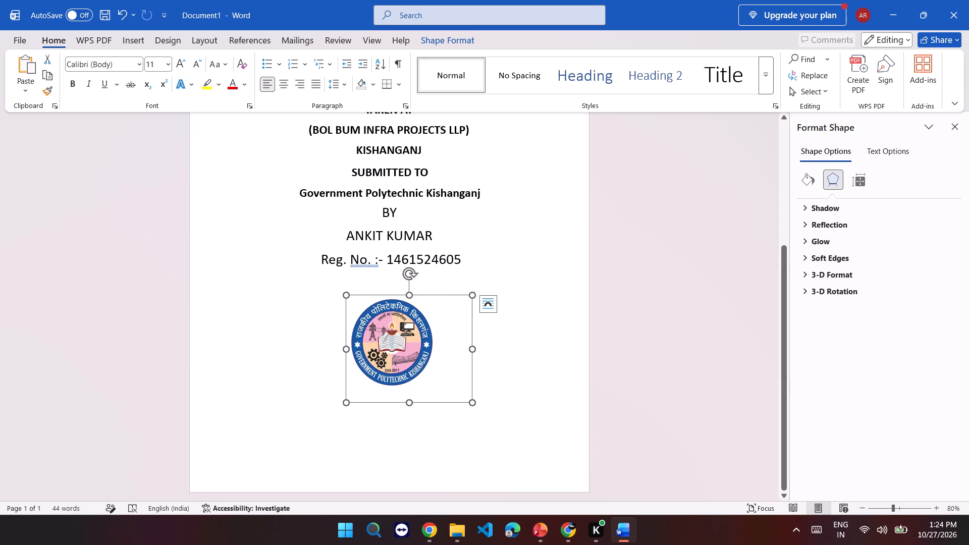
pyautogui.moveTo(450, 294); pyautogui.dragTo(459, 275)
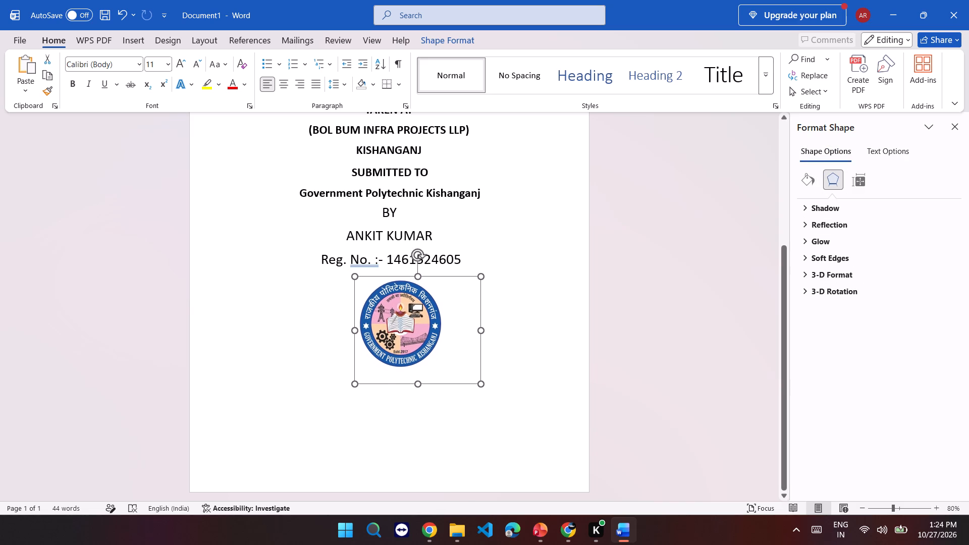
pyautogui.moveTo(459, 275); pyautogui.dragTo(458, 275)
pyautogui.moveTo(415, 385); pyautogui.dragTo(418, 373)
# Enlarge the emblem picture slightly in width and height within its text box.
pyautogui.click(411, 330)
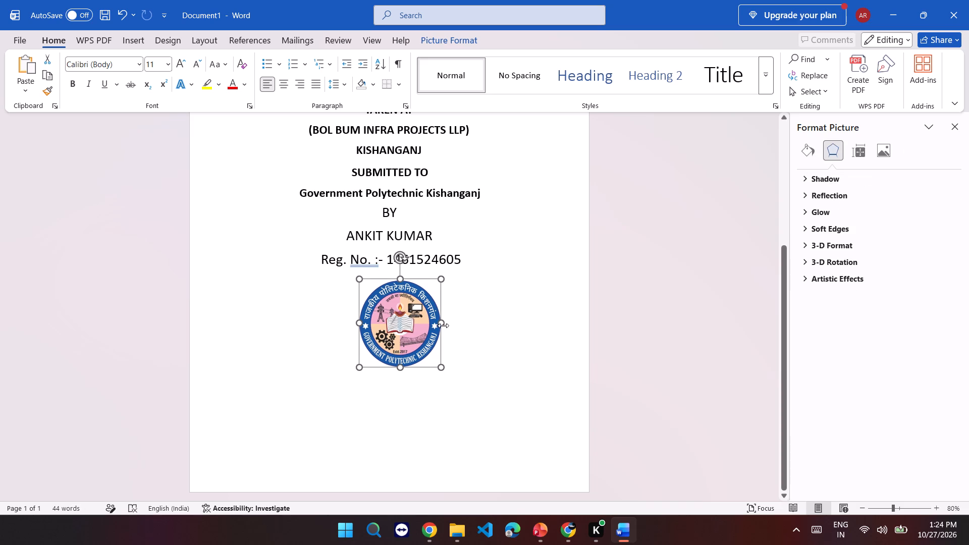
pyautogui.click(444, 323)
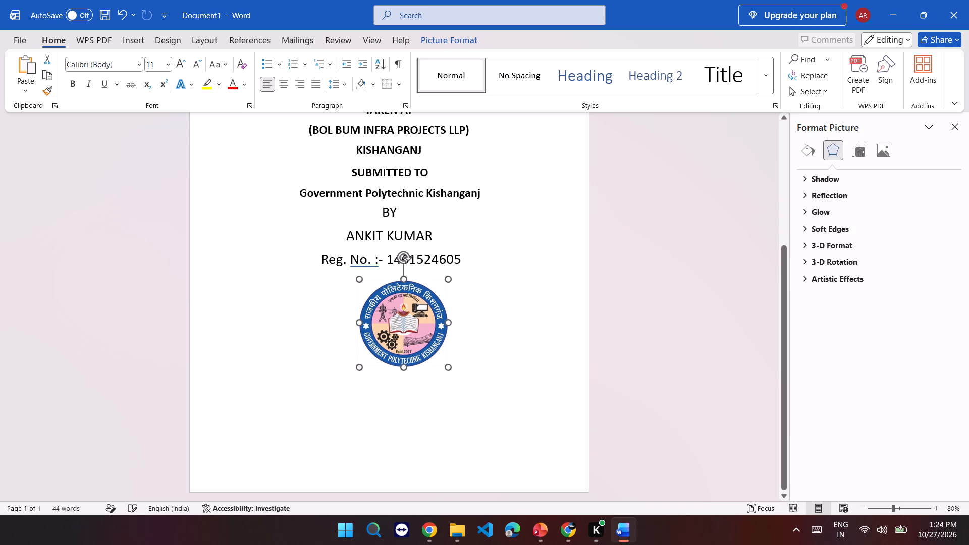
pyautogui.click(404, 367)
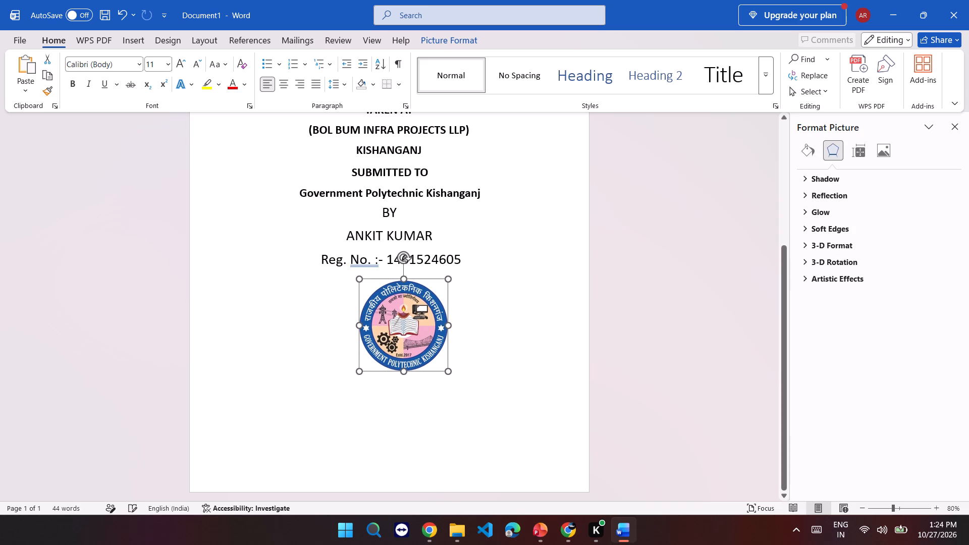
# Move the emblem's text box slightly left so the emblem sits centred beneath the registration number.
pyautogui.click(460, 296)
pyautogui.moveTo(465, 277); pyautogui.dragTo(458, 279)
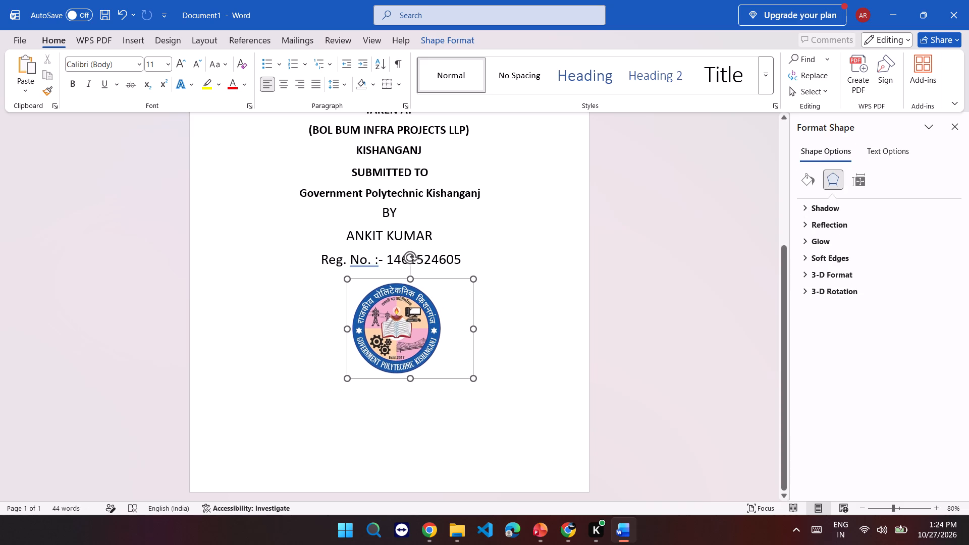
pyautogui.moveTo(458, 279); pyautogui.dragTo(461, 281)
pyautogui.keyDown('ctrl'); pyautogui.scroll(-6, 469, 284); pyautogui.keyUp('ctrl')
pyautogui.keyDown('ctrl'); pyautogui.scroll(2, 469, 284); pyautogui.keyUp('ctrl')
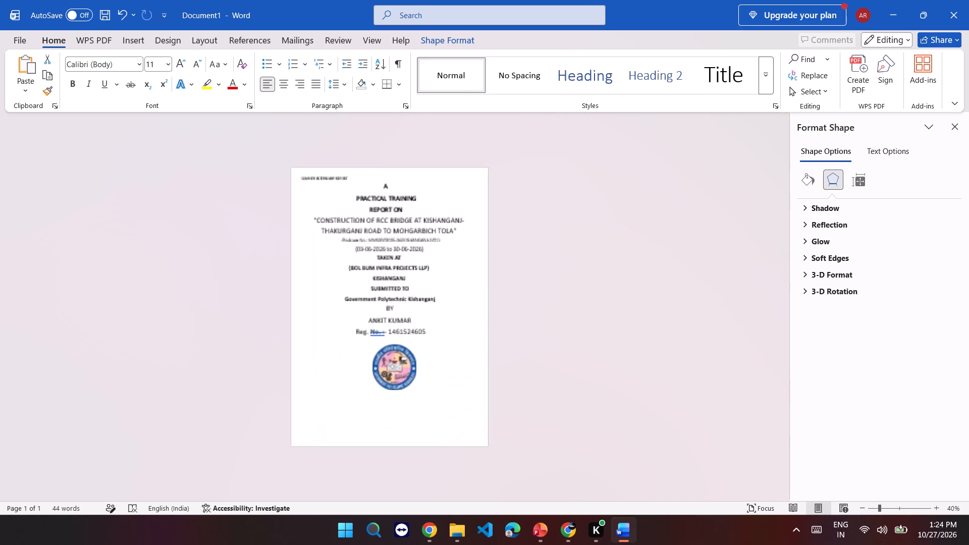
pyautogui.click(422, 342)
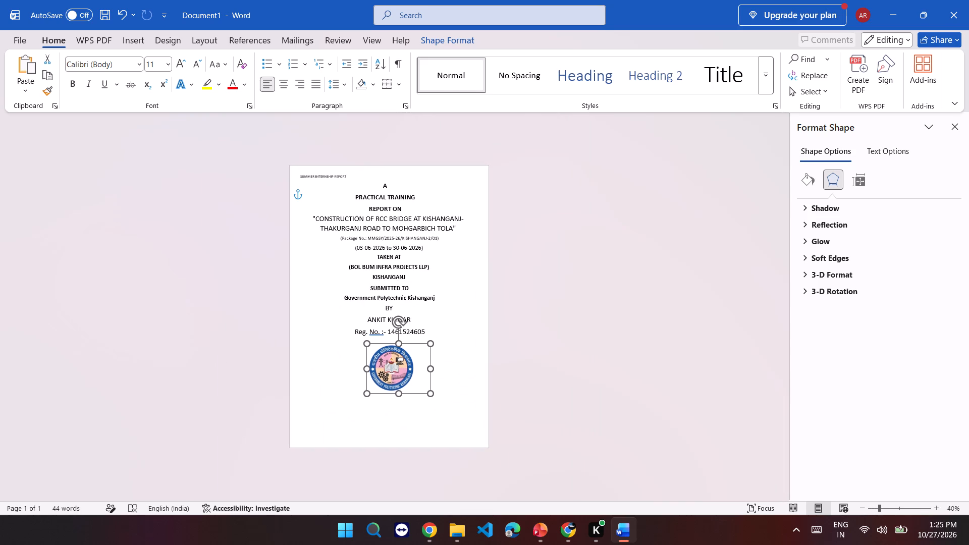
pyautogui.click(567, 349)
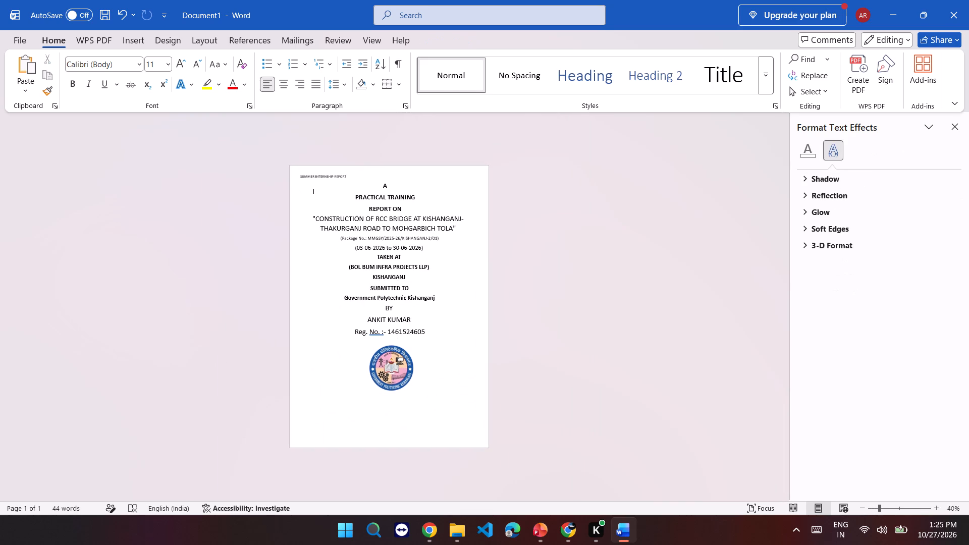
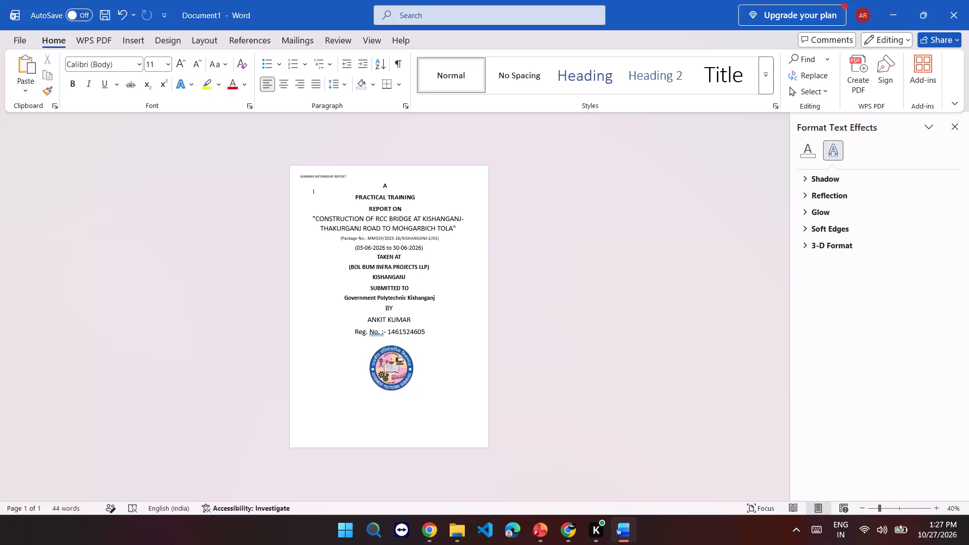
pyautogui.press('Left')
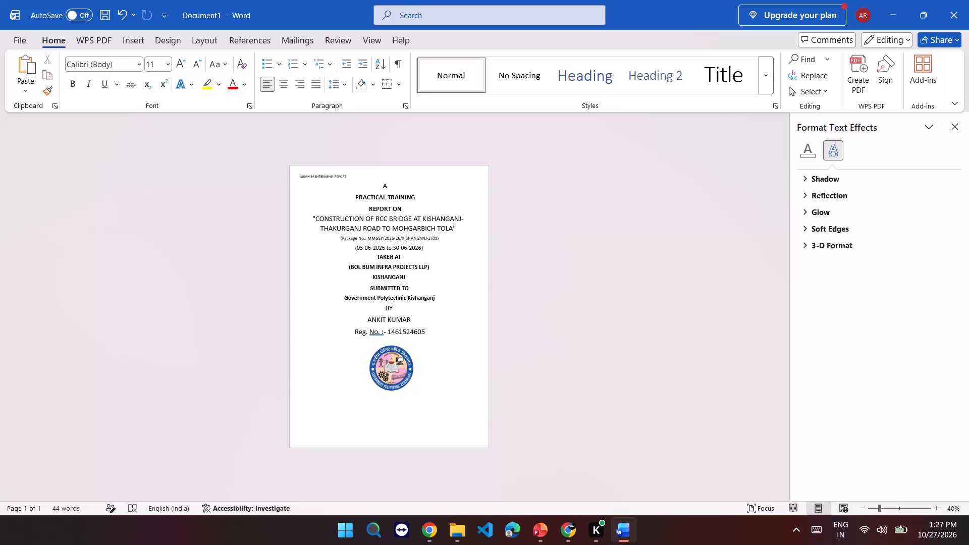
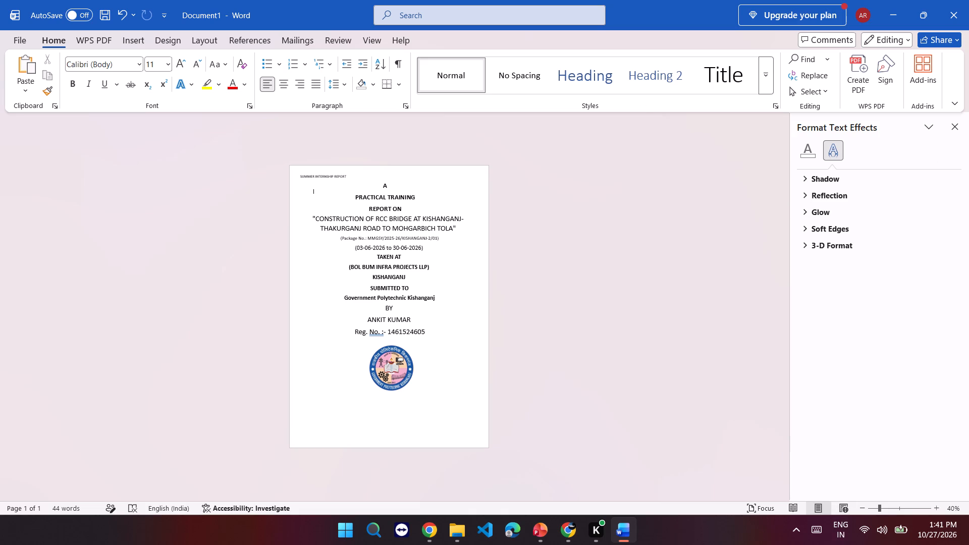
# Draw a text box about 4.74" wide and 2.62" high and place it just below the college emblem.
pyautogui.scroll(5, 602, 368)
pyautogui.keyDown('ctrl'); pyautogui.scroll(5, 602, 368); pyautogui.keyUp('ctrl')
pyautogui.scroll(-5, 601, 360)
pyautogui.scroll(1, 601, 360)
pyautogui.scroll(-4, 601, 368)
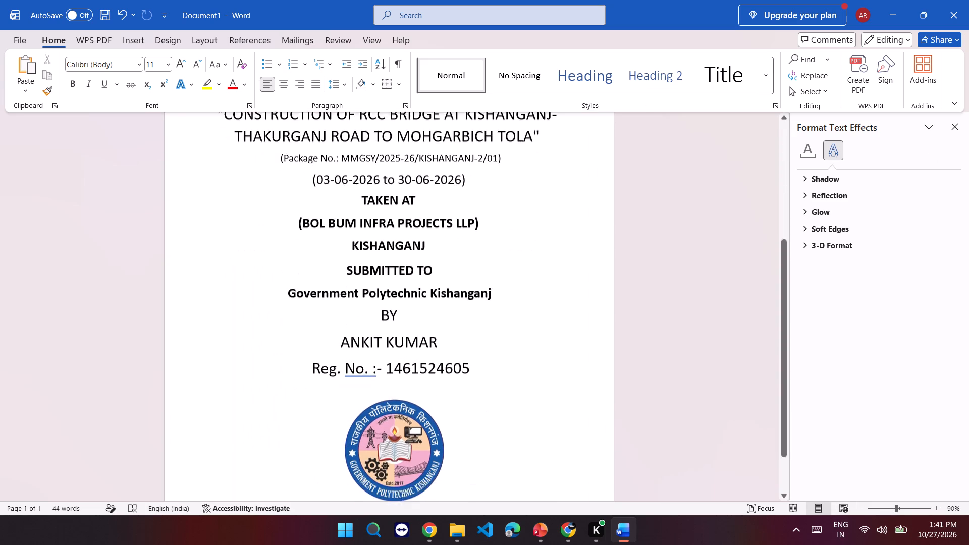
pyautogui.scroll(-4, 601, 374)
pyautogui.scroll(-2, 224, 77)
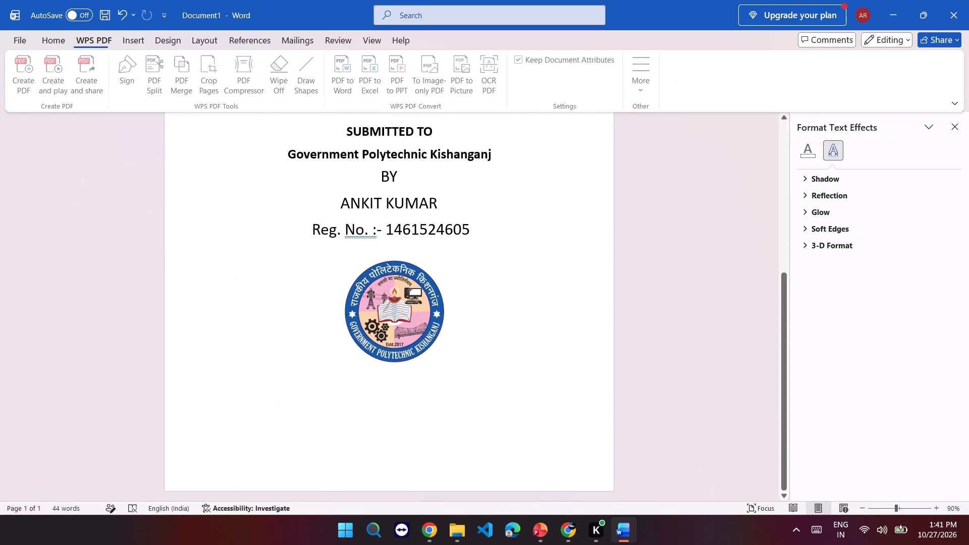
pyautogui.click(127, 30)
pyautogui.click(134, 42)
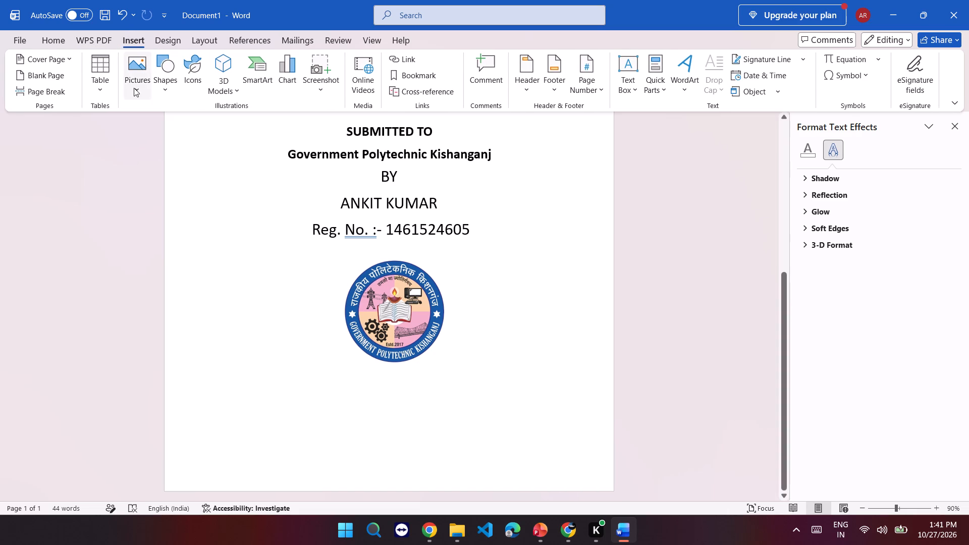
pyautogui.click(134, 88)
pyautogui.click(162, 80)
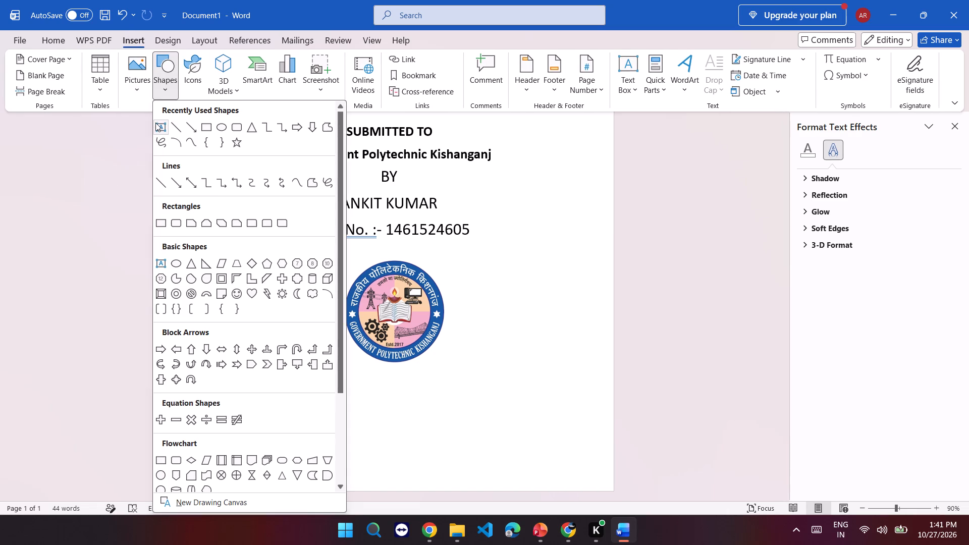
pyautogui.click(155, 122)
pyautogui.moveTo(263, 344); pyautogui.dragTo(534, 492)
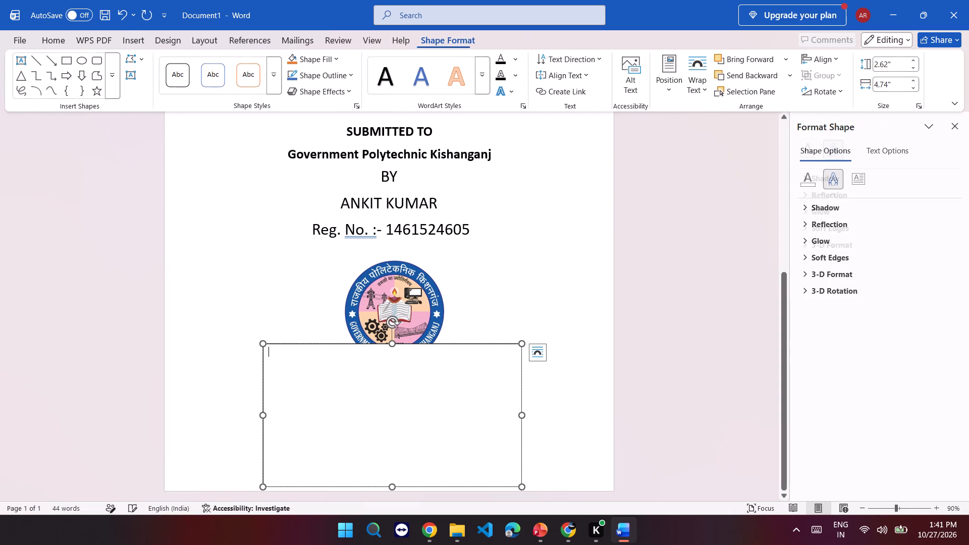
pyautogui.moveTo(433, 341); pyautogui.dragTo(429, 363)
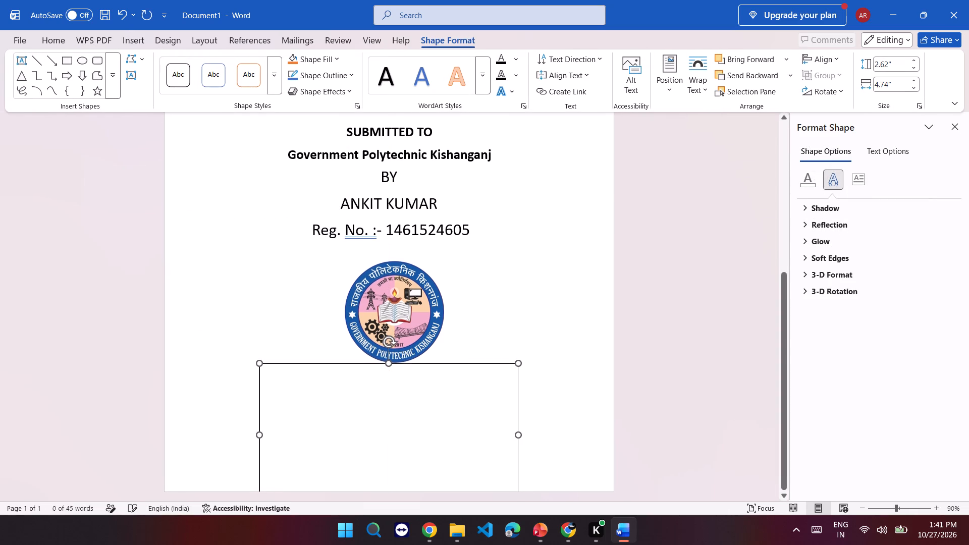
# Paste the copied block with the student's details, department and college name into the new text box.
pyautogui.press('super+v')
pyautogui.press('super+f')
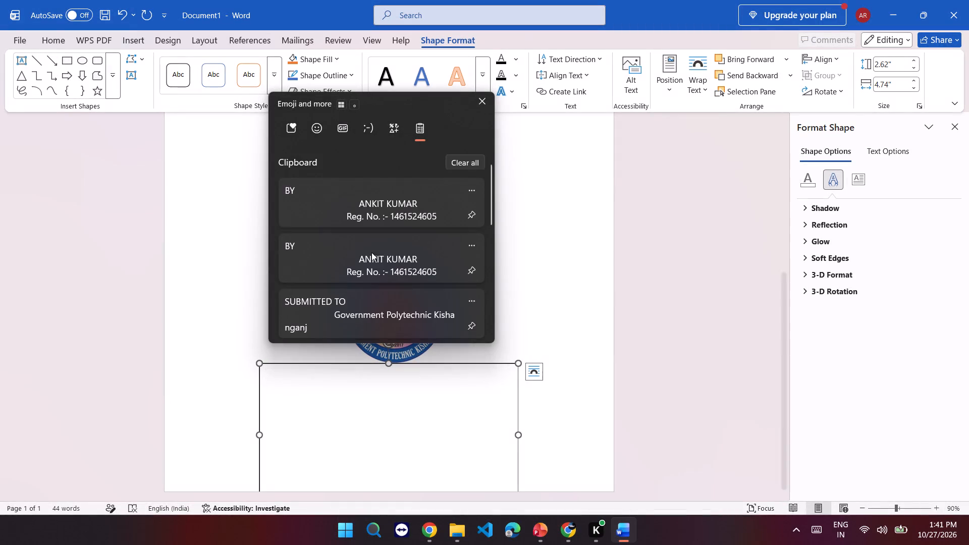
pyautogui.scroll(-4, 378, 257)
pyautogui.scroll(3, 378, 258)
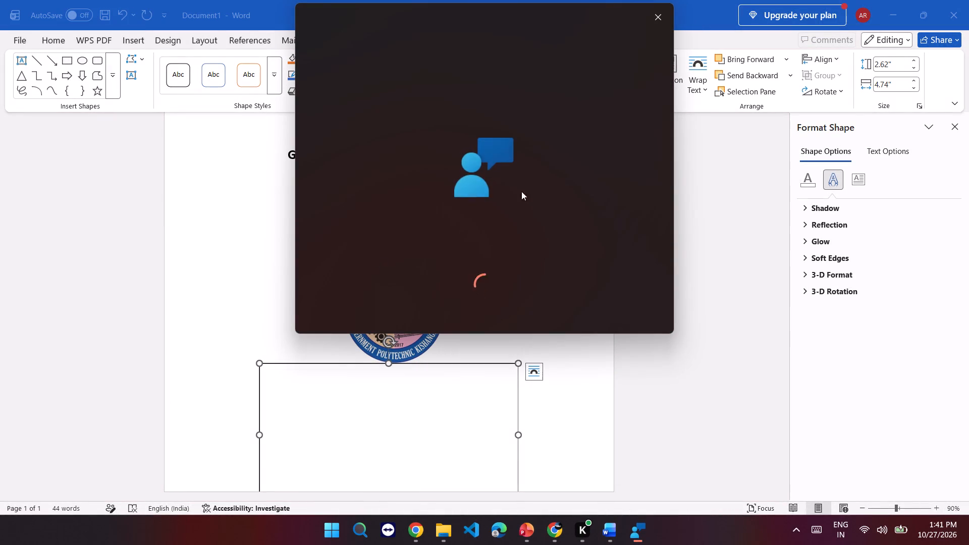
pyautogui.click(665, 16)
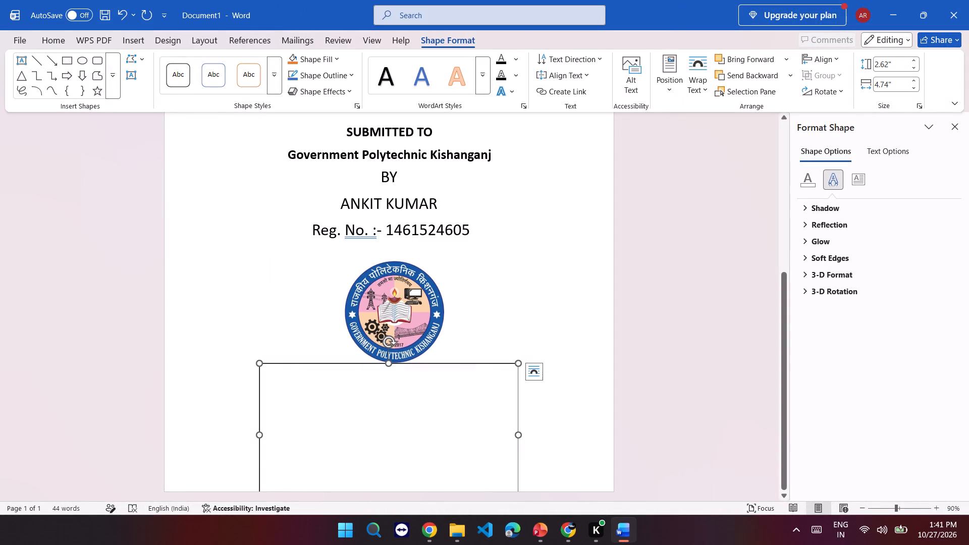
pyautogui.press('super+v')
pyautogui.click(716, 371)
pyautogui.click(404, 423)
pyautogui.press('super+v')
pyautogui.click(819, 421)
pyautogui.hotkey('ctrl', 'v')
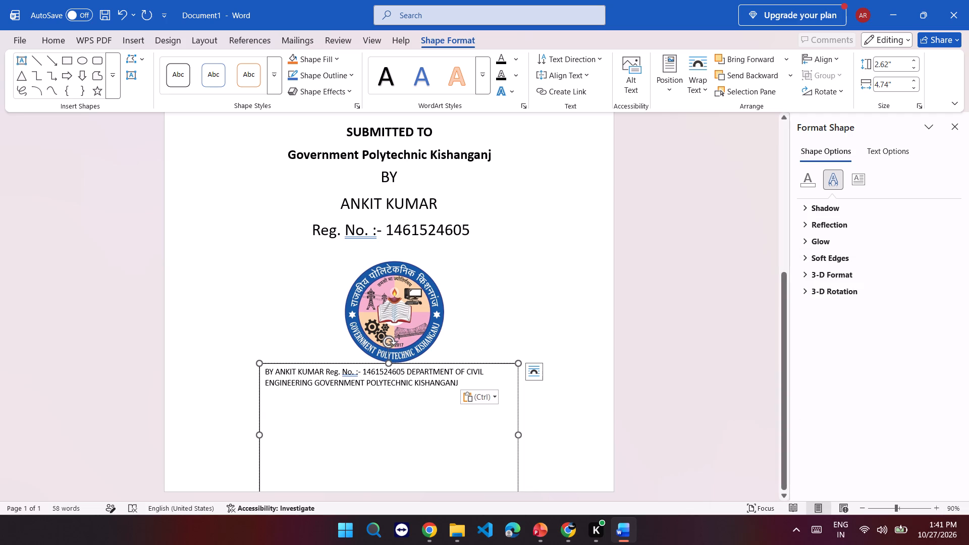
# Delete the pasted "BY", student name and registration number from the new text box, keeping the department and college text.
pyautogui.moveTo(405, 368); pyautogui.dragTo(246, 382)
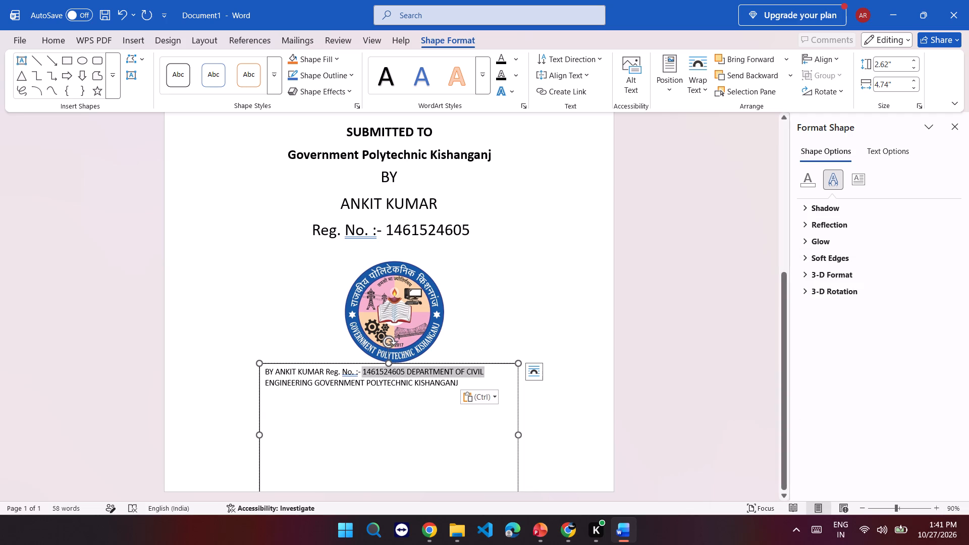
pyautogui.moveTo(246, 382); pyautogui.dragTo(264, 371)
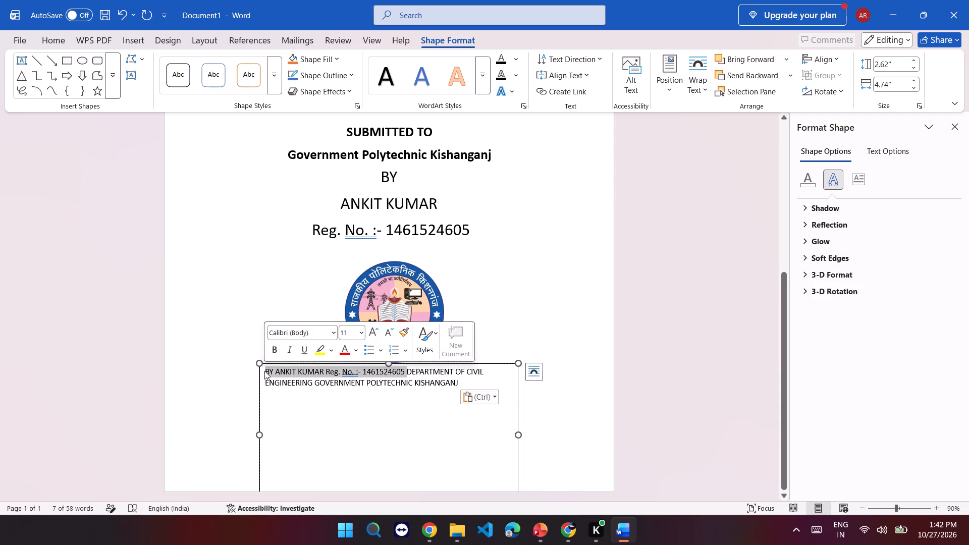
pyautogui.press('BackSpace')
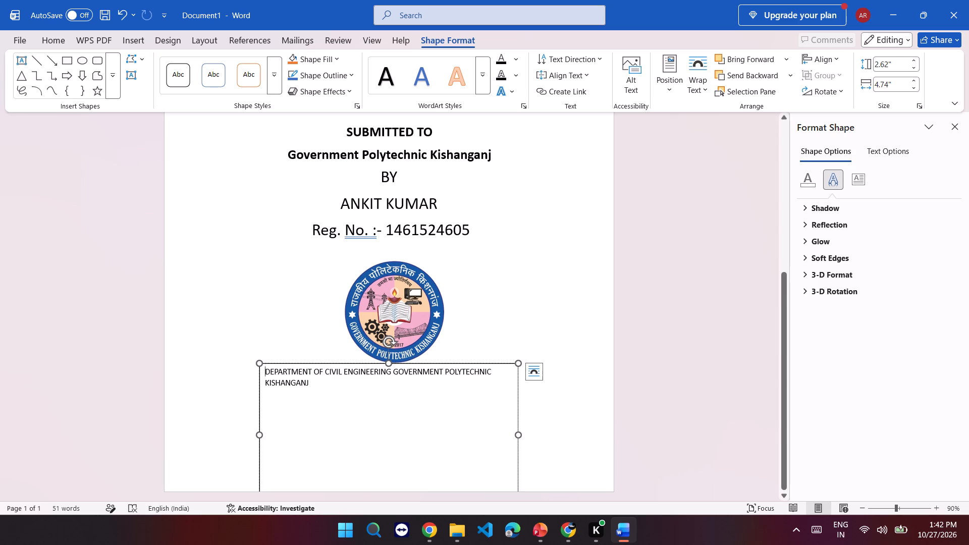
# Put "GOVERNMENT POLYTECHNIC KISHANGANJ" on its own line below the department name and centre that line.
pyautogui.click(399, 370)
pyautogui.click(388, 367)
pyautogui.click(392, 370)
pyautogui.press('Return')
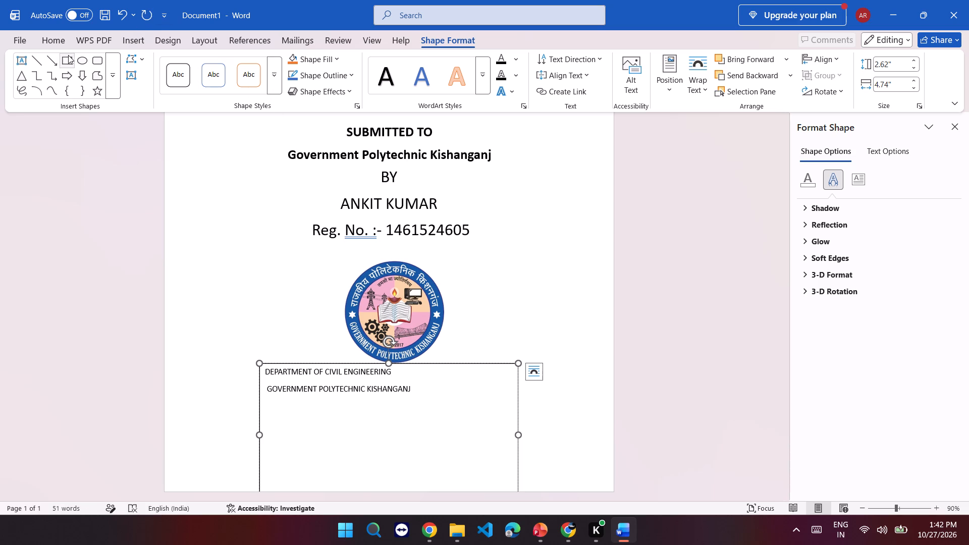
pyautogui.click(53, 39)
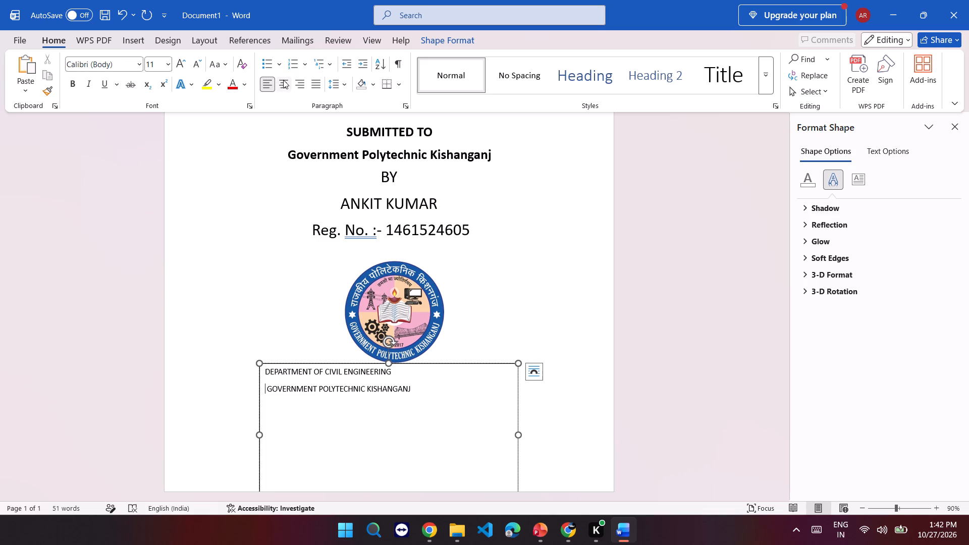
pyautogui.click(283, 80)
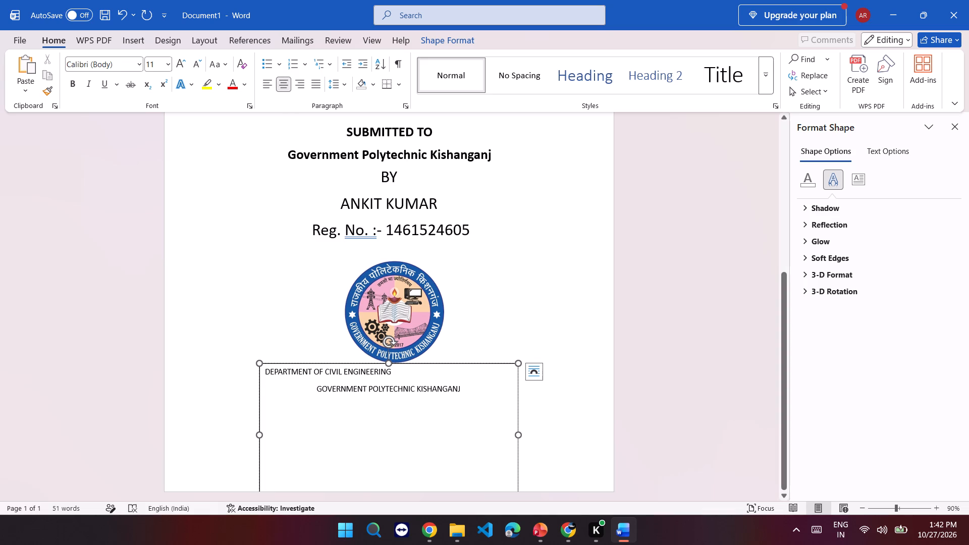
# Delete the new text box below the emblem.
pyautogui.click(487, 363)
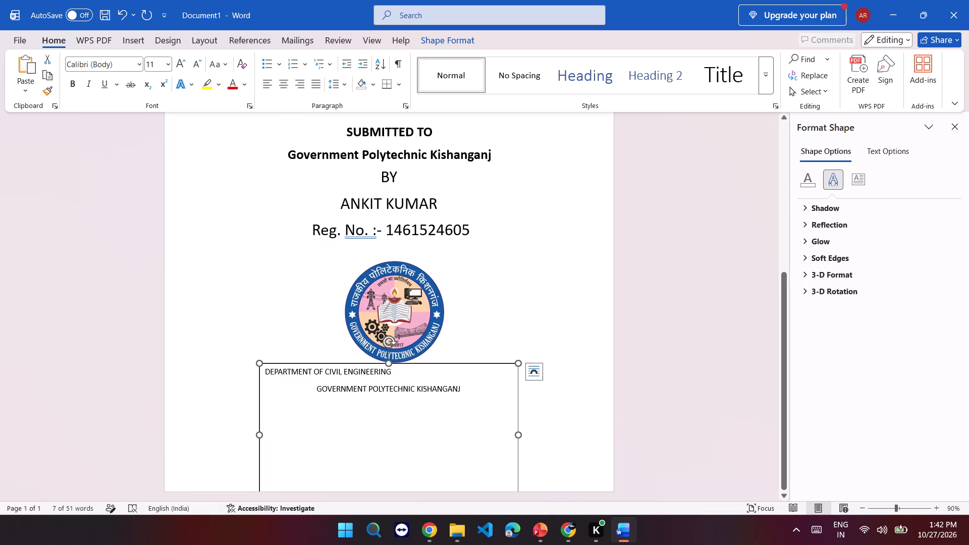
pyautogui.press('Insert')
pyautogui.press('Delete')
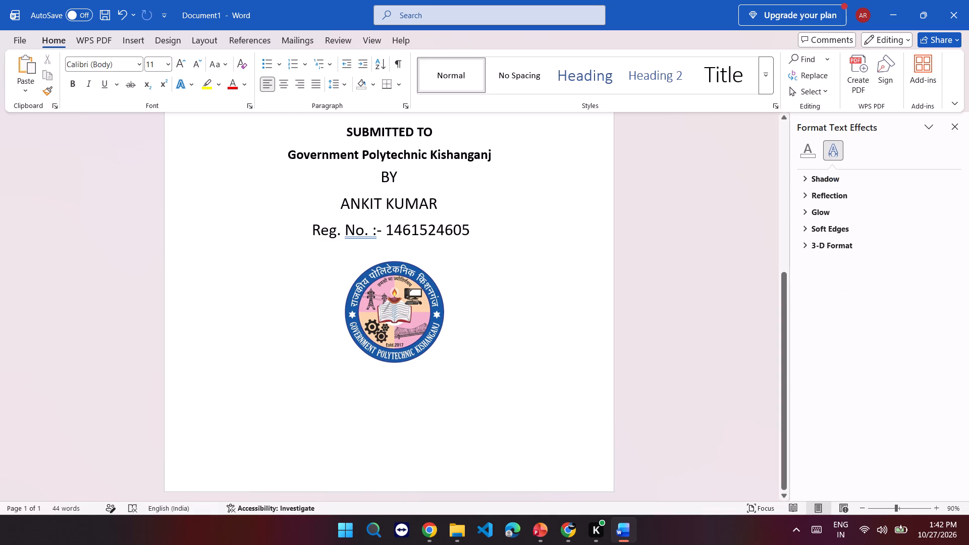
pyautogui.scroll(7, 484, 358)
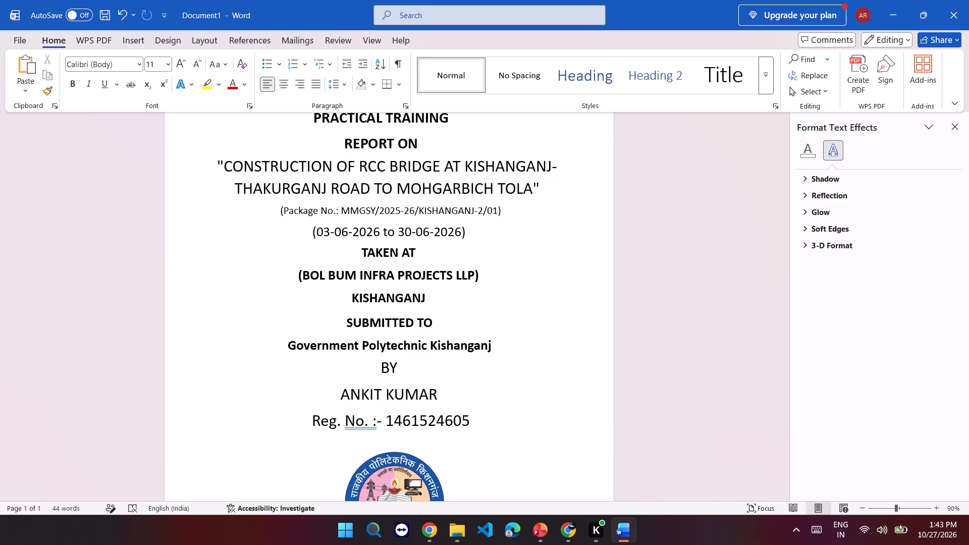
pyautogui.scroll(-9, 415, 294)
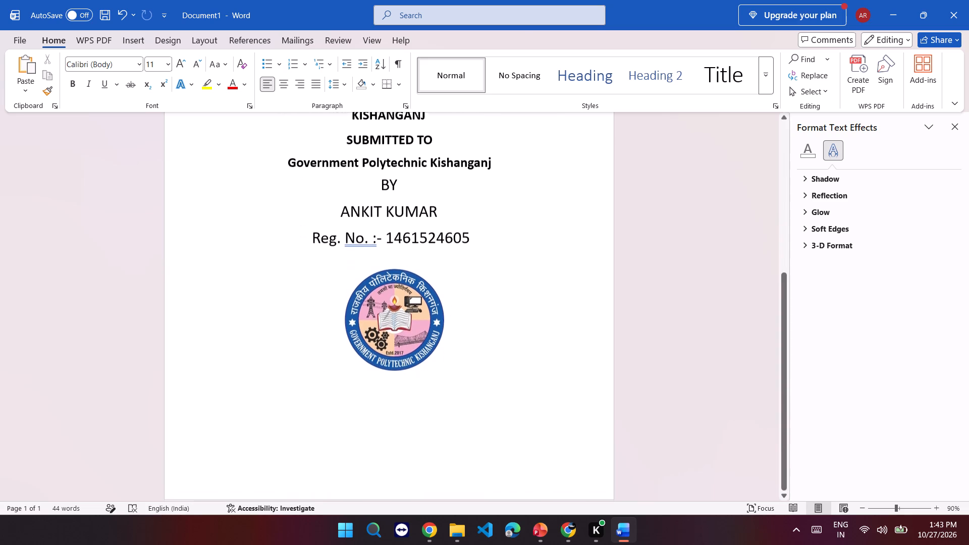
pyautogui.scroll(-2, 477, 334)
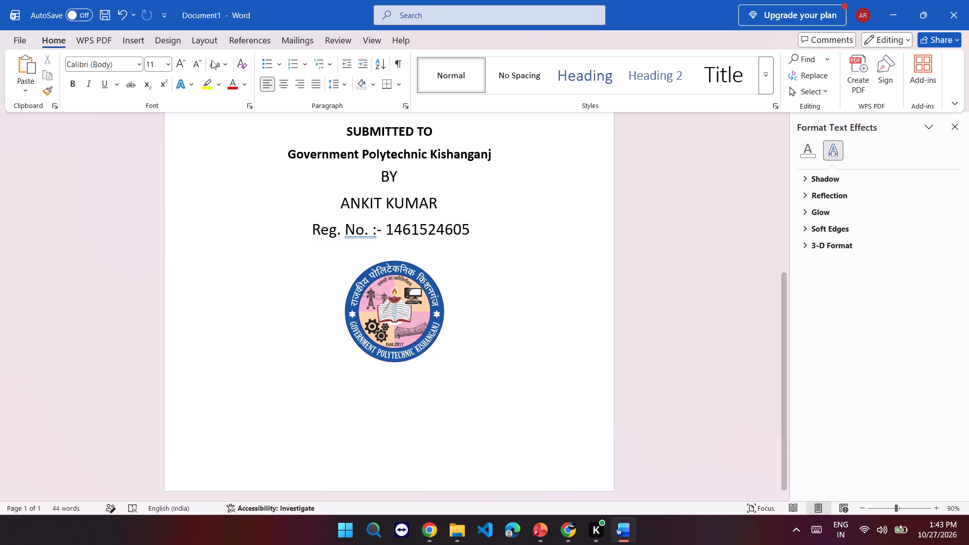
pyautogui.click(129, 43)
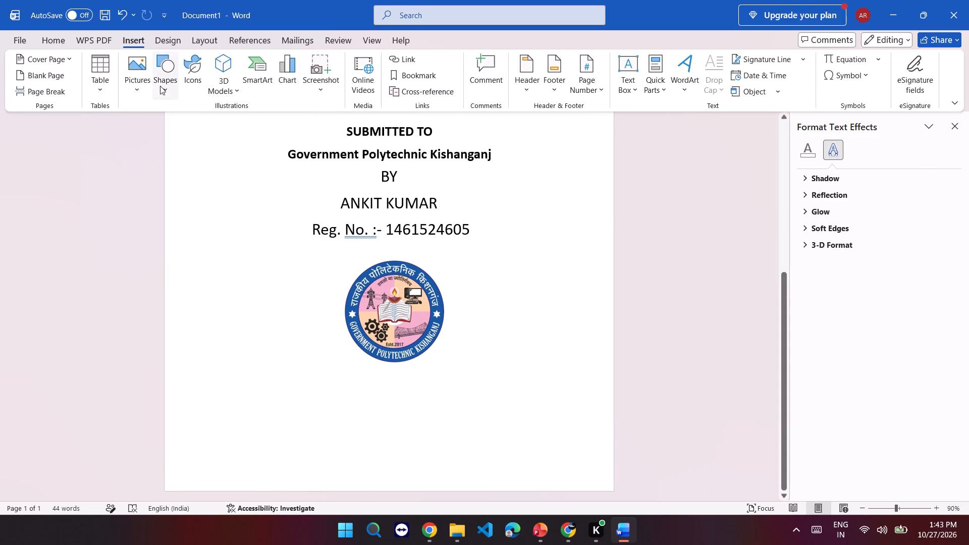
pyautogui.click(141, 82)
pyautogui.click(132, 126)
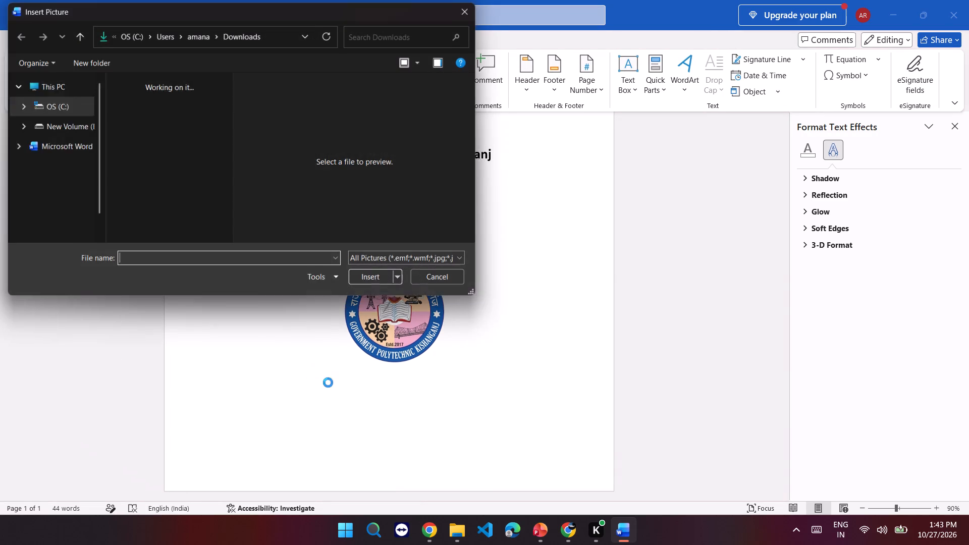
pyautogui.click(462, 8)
# Copy the "A PRACTICAL TRAINING REPORT ON" text box to the lower part of the cover, beside the student's details.
pyautogui.scroll(7, 544, 254)
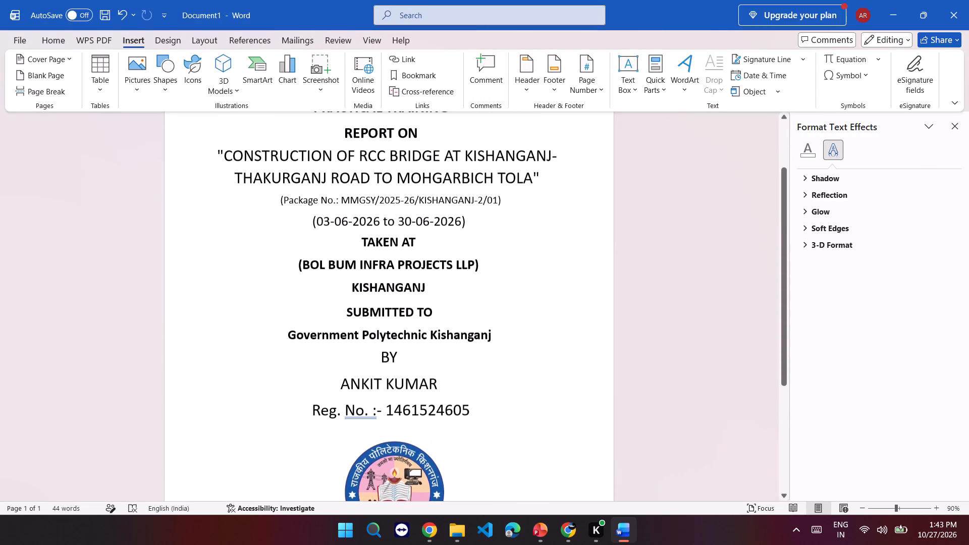
pyautogui.scroll(4, 390, 232)
pyautogui.click(392, 181)
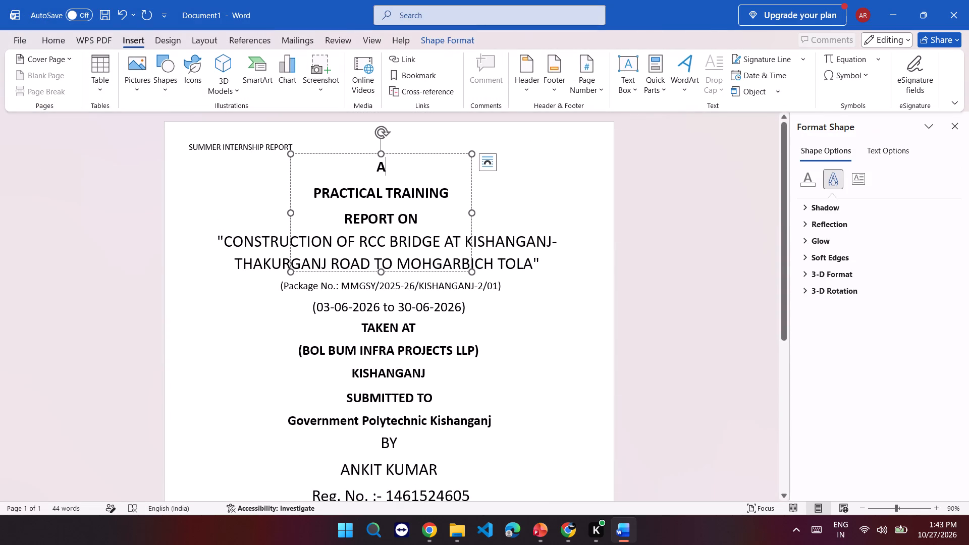
pyautogui.moveTo(412, 154); pyautogui.dragTo(490, 489, button='right')
pyautogui.scroll(-6, 438, 445)
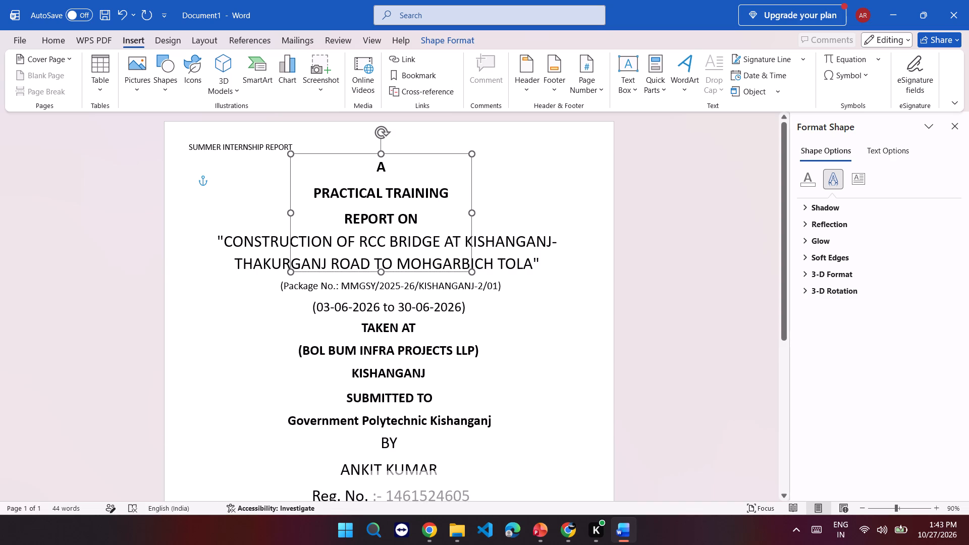
pyautogui.moveTo(490, 489); pyautogui.dragTo(508, 438, button='right')
pyautogui.click(542, 460)
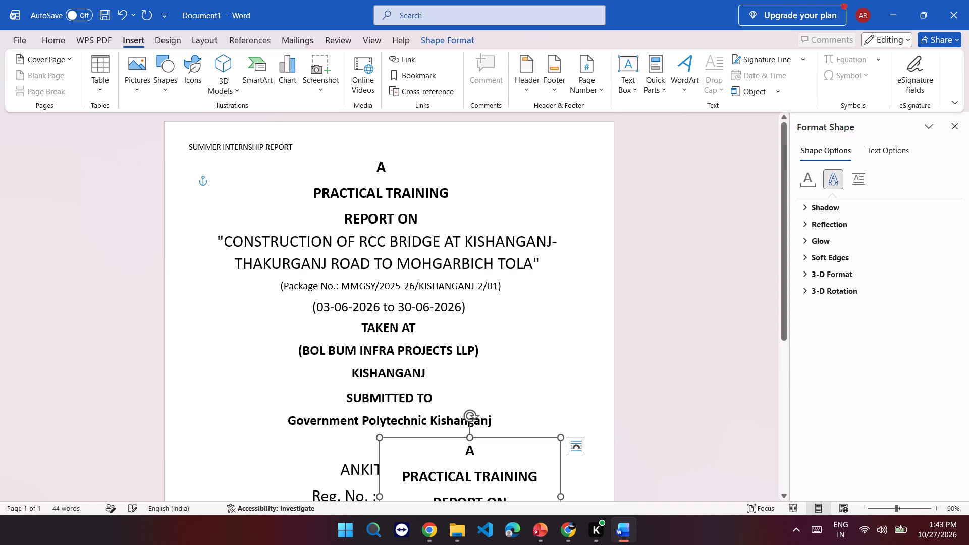
# Move the copied "A PRACTICAL TRAINING REPORT ON" text box off the student's details to just below the college emblem.
pyautogui.scroll(-7, 548, 420)
pyautogui.scroll(-3, 522, 299)
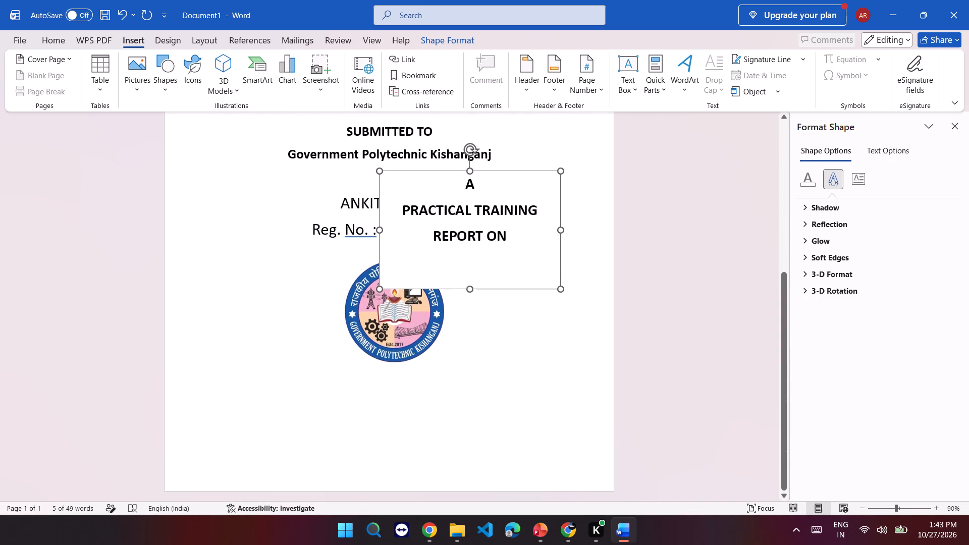
pyautogui.moveTo(505, 171); pyautogui.dragTo(450, 309)
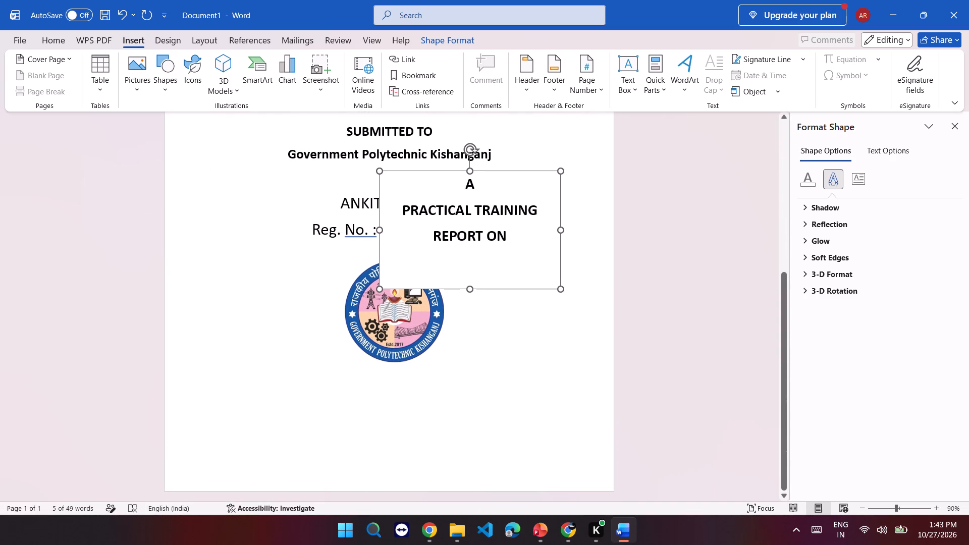
pyautogui.moveTo(508, 170); pyautogui.dragTo(496, 190)
pyautogui.click(502, 176)
pyautogui.moveTo(512, 170); pyautogui.dragTo(560, 155)
pyautogui.click(642, 252)
pyautogui.click(539, 170)
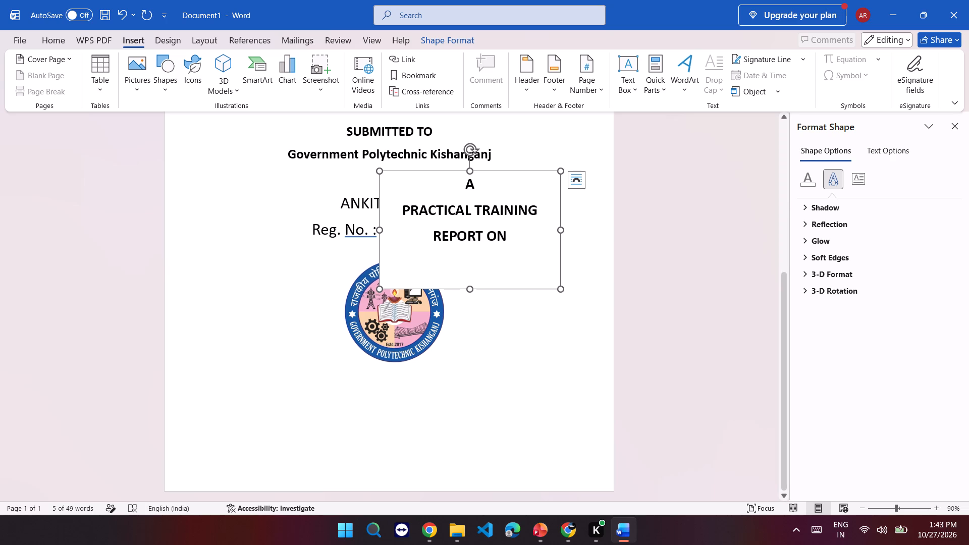
pyautogui.moveTo(539, 170); pyautogui.dragTo(558, 174)
pyautogui.moveTo(527, 172); pyautogui.dragTo(532, 172)
pyautogui.moveTo(532, 172); pyautogui.dragTo(532, 197)
pyautogui.tripleClick(577, 262)
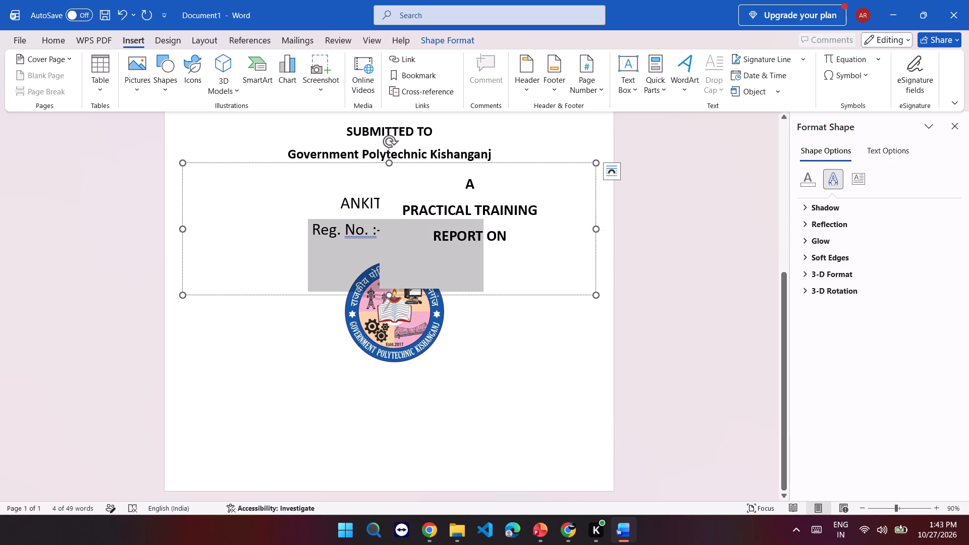
pyautogui.click(493, 201)
pyautogui.click(450, 234)
pyautogui.click(515, 238)
pyautogui.click(547, 228)
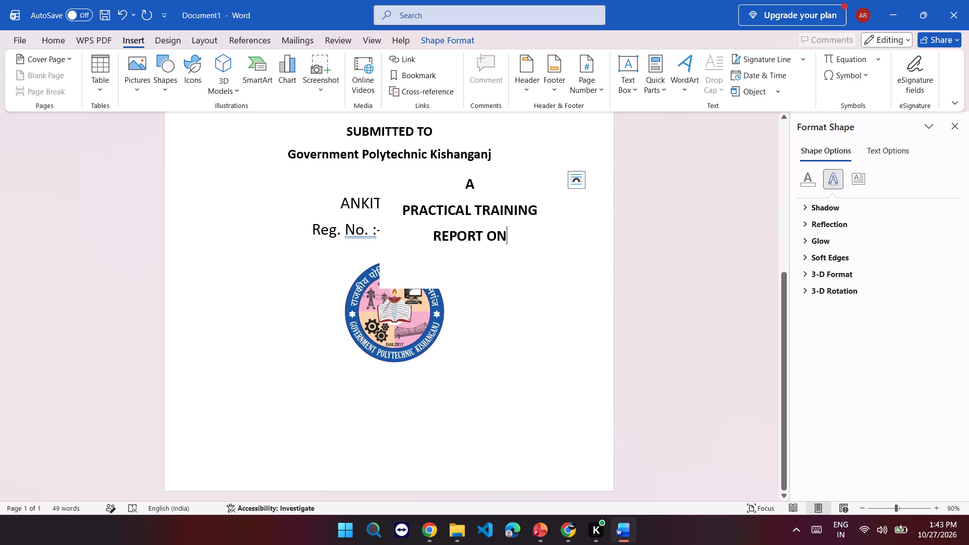
pyautogui.moveTo(555, 271); pyautogui.dragTo(550, 271)
pyautogui.click(489, 284)
pyautogui.click(380, 272)
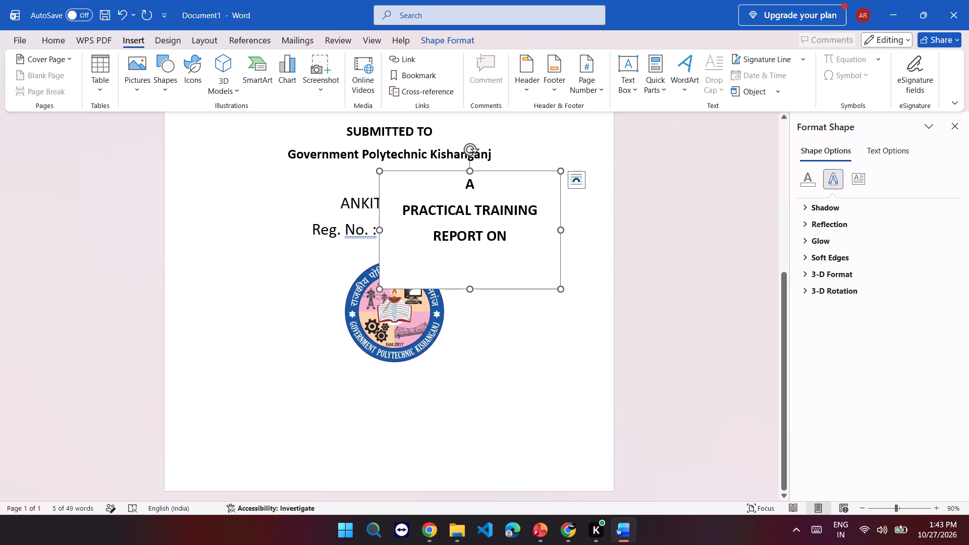
pyautogui.moveTo(407, 171); pyautogui.dragTo(336, 363)
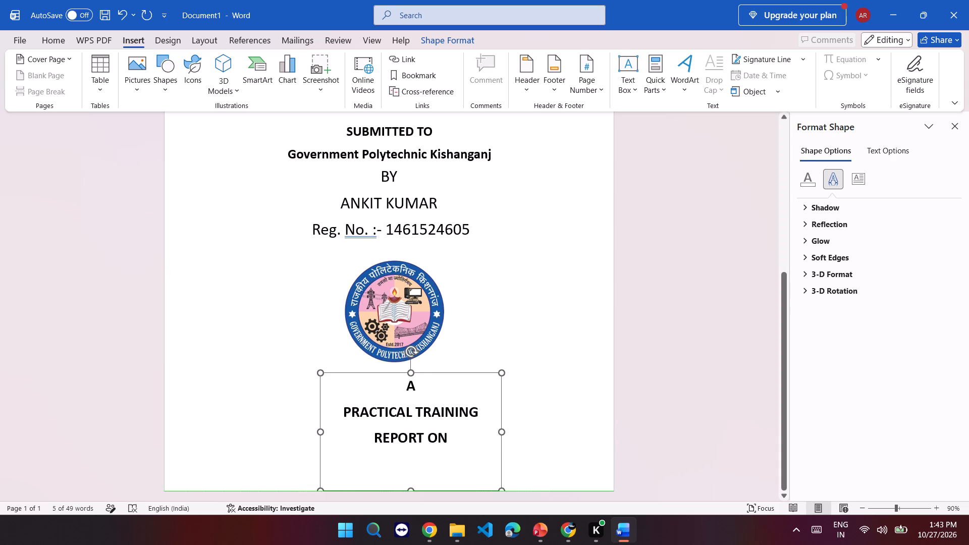
pyautogui.moveTo(336, 363); pyautogui.dragTo(329, 362)
# Replace the copied text box's wording with the clipboard history entry containing the student details, department and college name.
pyautogui.moveTo(419, 441); pyautogui.dragTo(365, 416)
pyautogui.click(440, 453)
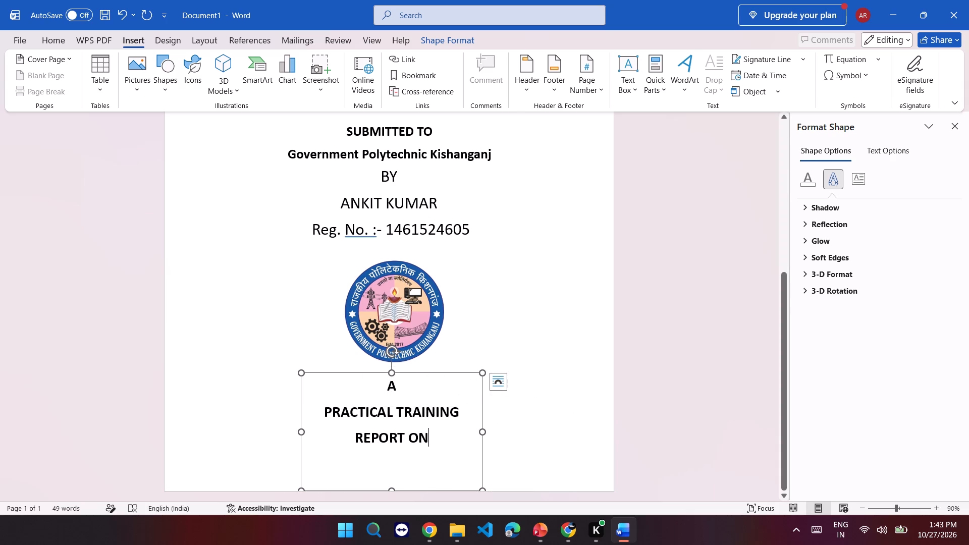
pyautogui.moveTo(433, 441); pyautogui.dragTo(350, 375)
pyautogui.press('BackSpace')
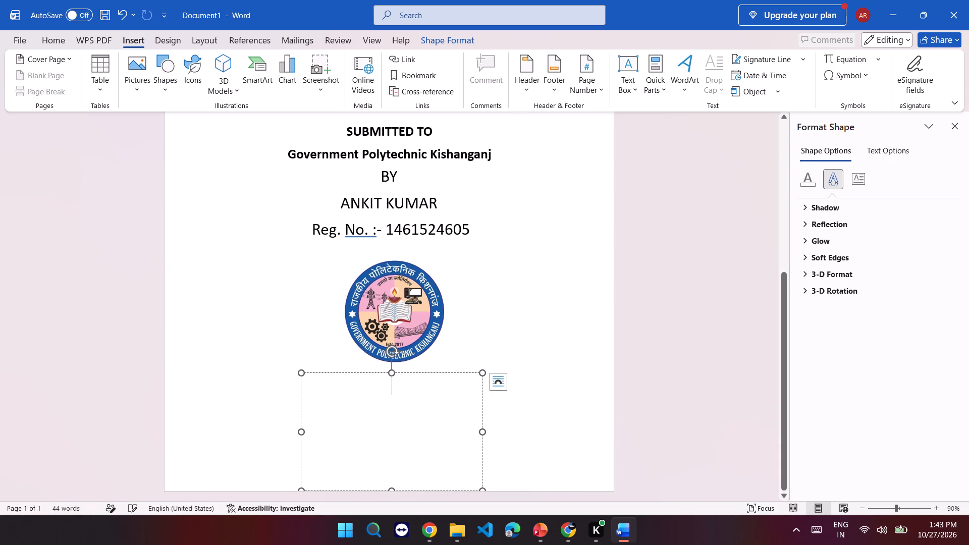
pyautogui.press('super+b')
pyautogui.press('super+v')
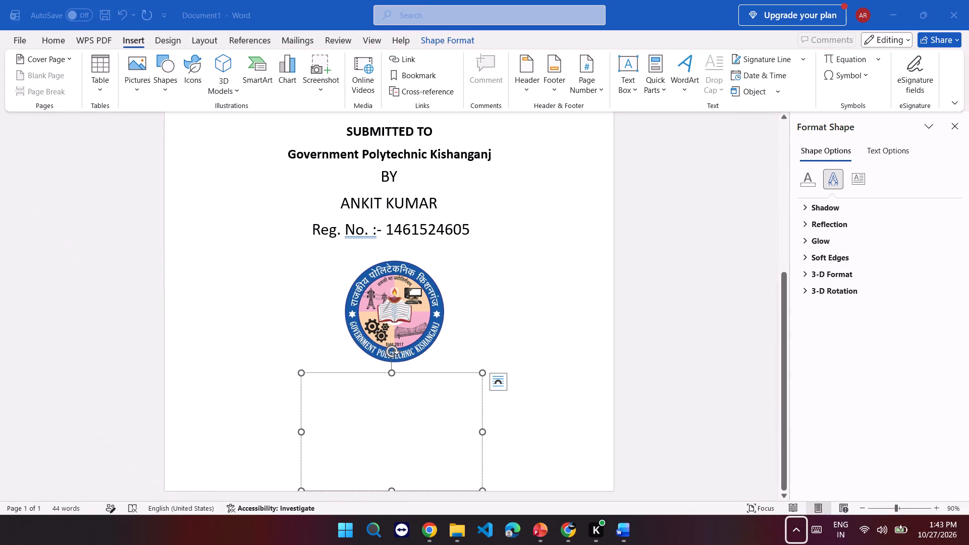
pyautogui.press('super+v')
pyautogui.click(792, 423)
pyautogui.hotkey('ctrl', 'v')
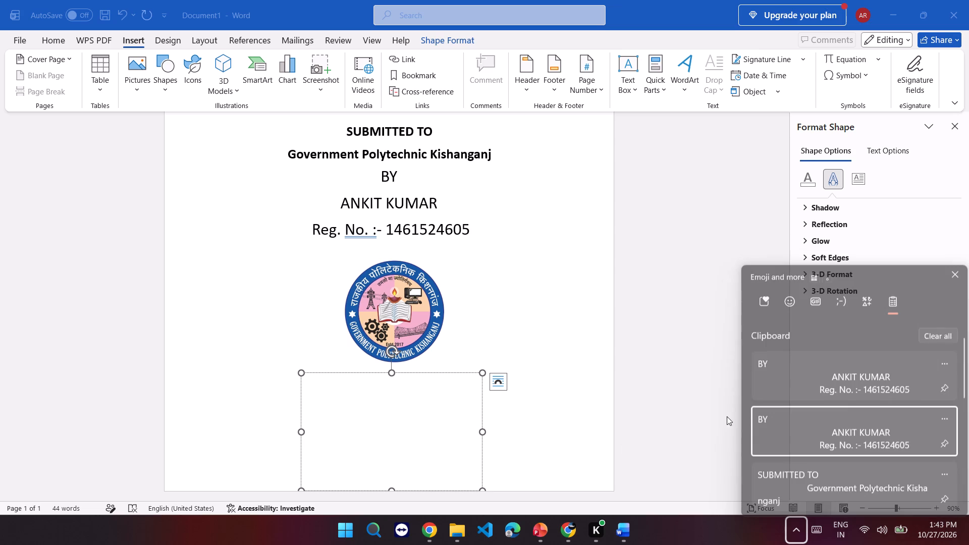
pyautogui.click(392, 418)
pyautogui.press('super+v')
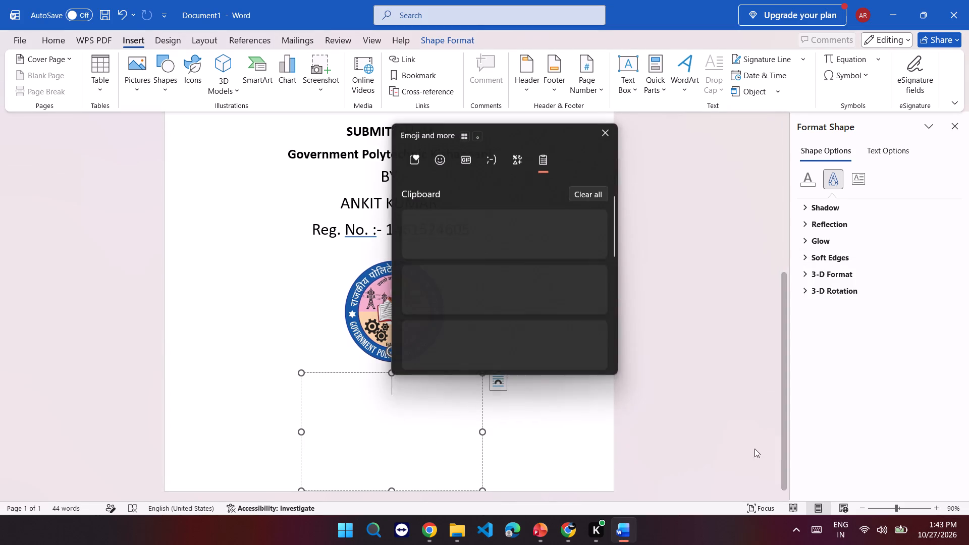
pyautogui.click(480, 296)
pyautogui.hotkey('ctrl', 'v')
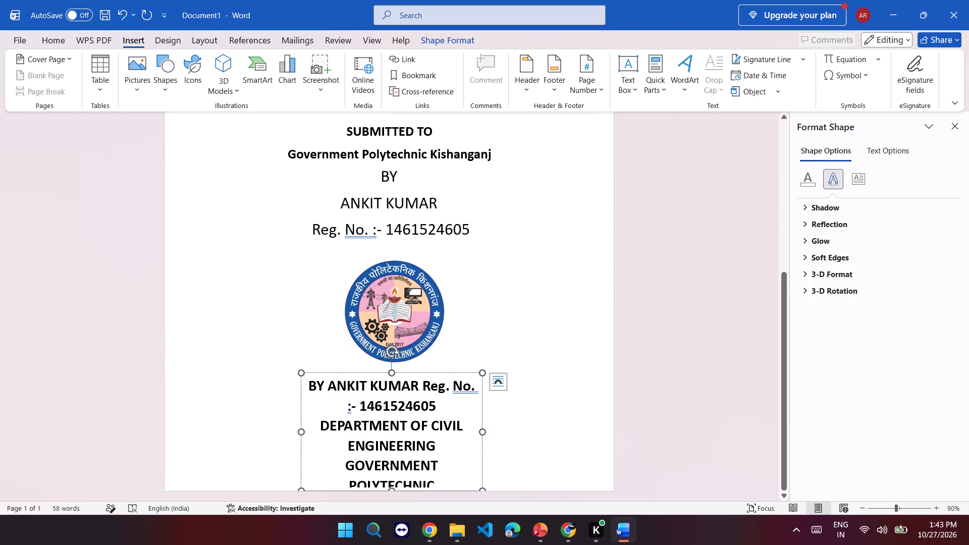
# Delete "BY", the student name and registration number from the box below the emblem, keeping the department and college text.
pyautogui.moveTo(446, 413); pyautogui.dragTo(311, 369)
pyautogui.press('BackSpace')
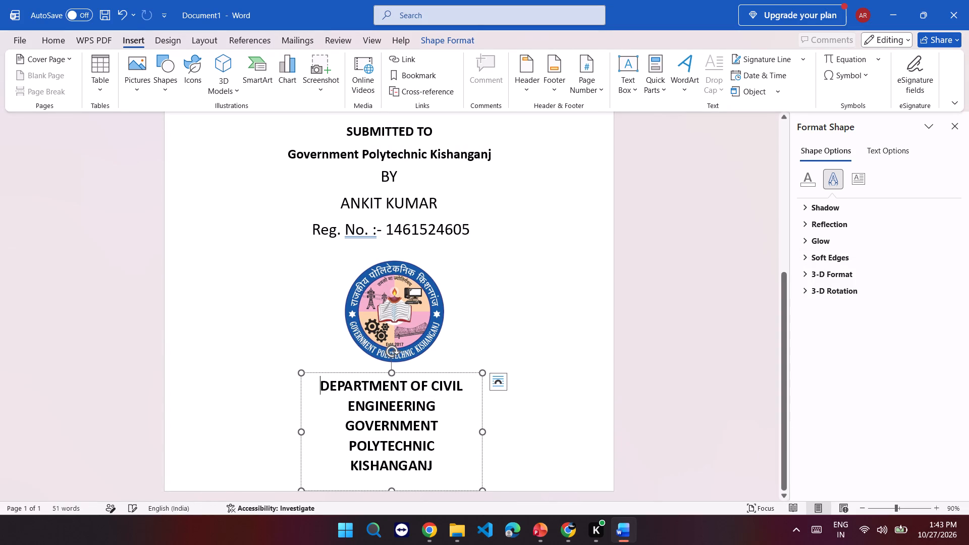
# Widen the text box below the emblem so "DEPARTMENT OF CIVIL ENGINEERING" fits on one line.
pyautogui.moveTo(482, 432); pyautogui.dragTo(562, 426)
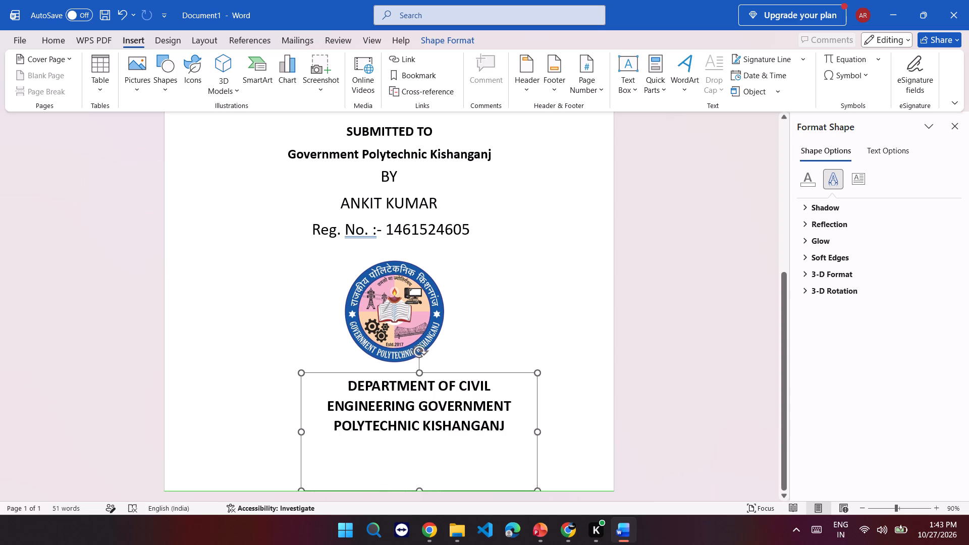
pyautogui.moveTo(562, 426); pyautogui.dragTo(563, 425)
# Centre the widened department and college text box horizontally beneath the emblem and deselect it.
pyautogui.click(365, 371)
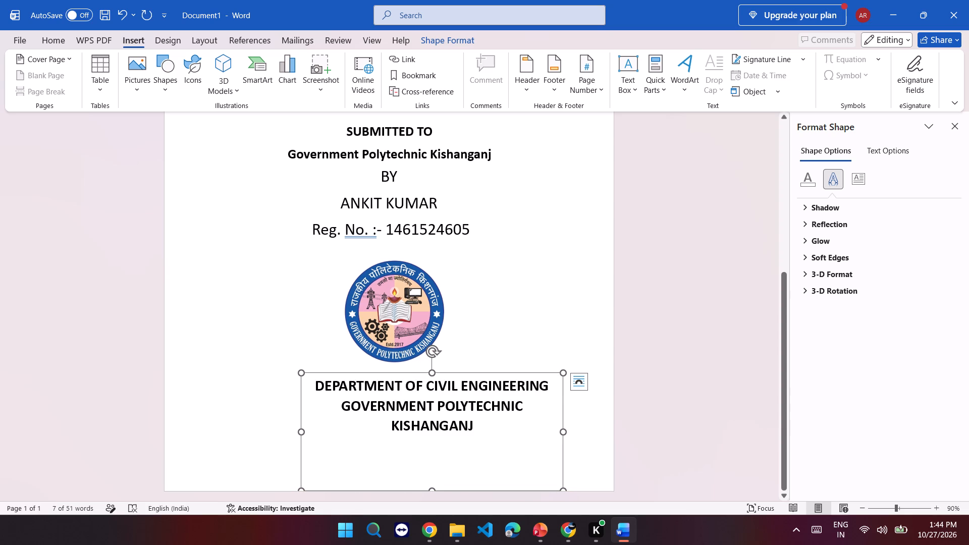
pyautogui.click(51, 41)
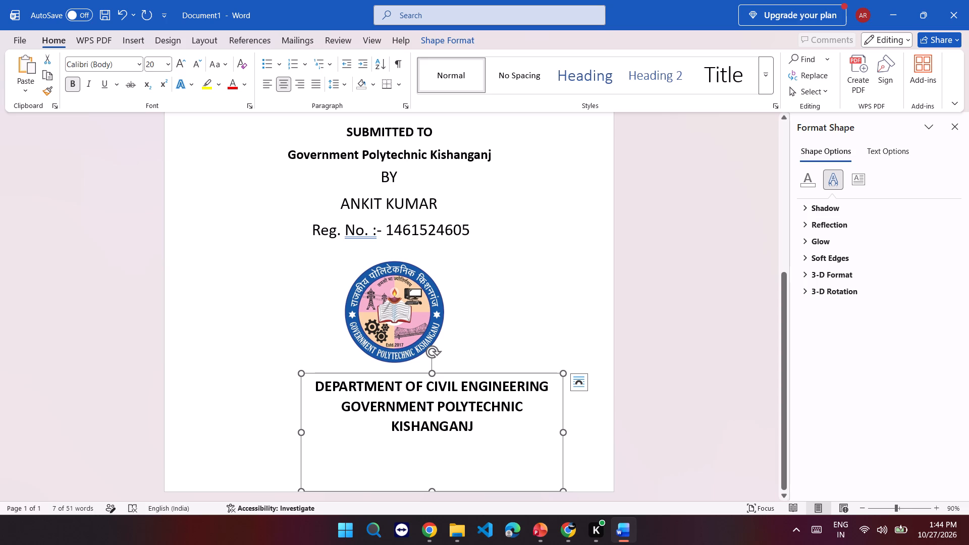
pyautogui.moveTo(460, 373); pyautogui.dragTo(425, 378)
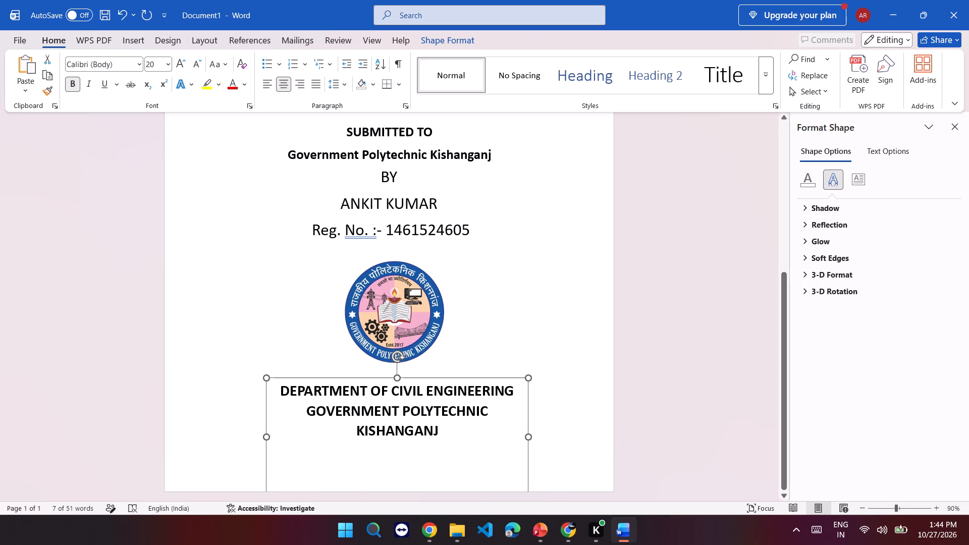
pyautogui.moveTo(425, 378); pyautogui.dragTo(424, 374)
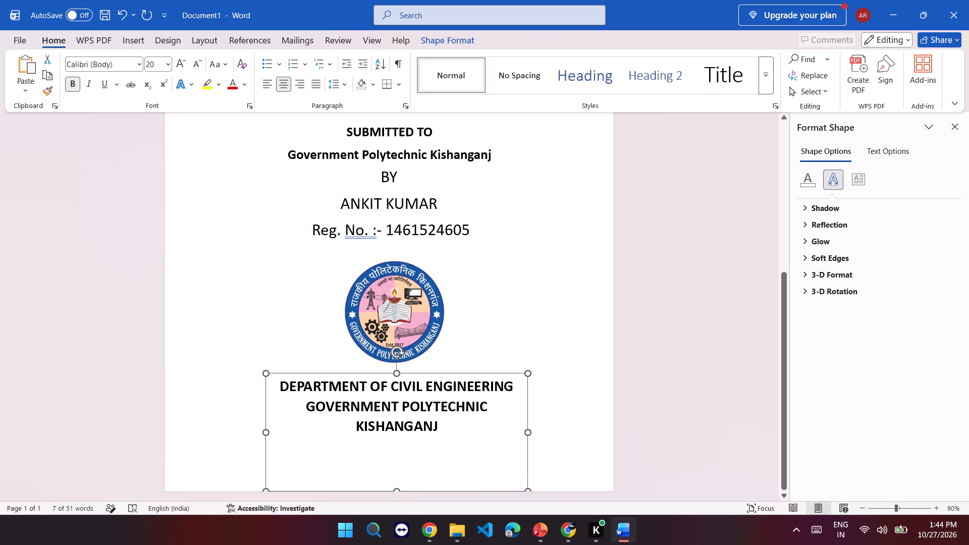
pyautogui.moveTo(424, 374); pyautogui.dragTo(421, 374)
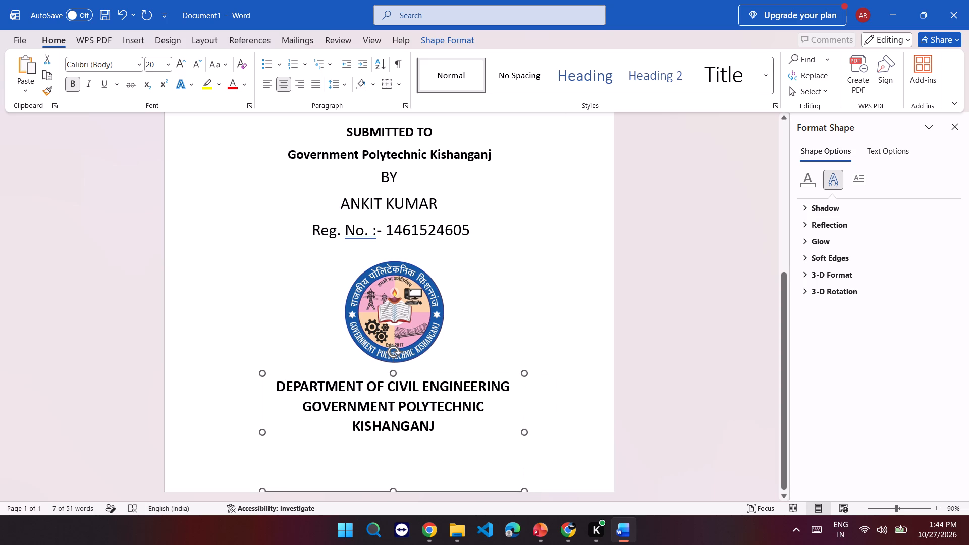
pyautogui.moveTo(421, 374); pyautogui.dragTo(421, 374)
pyautogui.click(655, 339)
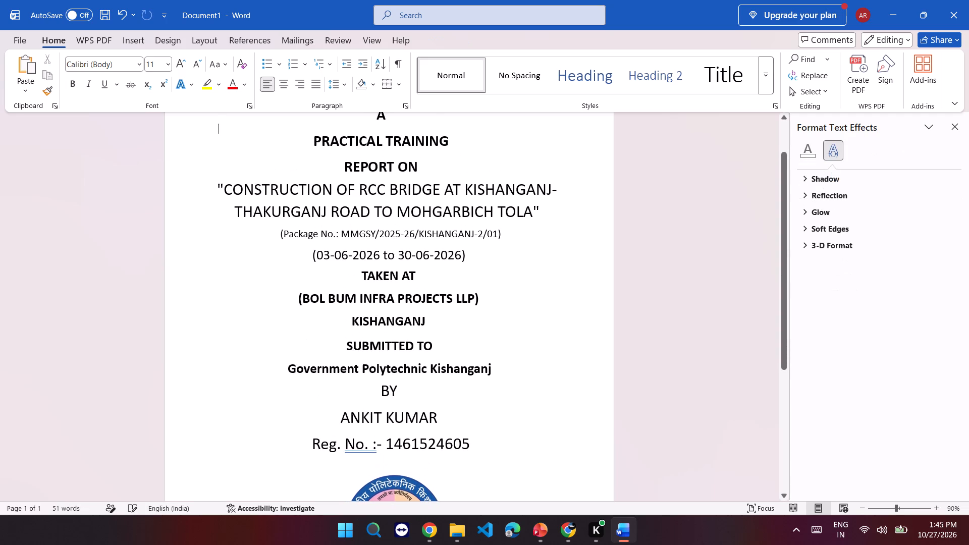
# Check the finished cover page and start saving the document, choosing the Downloads folder as the location.
pyautogui.scroll(-1, 653, 338)
pyautogui.scroll(6, 653, 338)
pyautogui.scroll(-10, 653, 338)
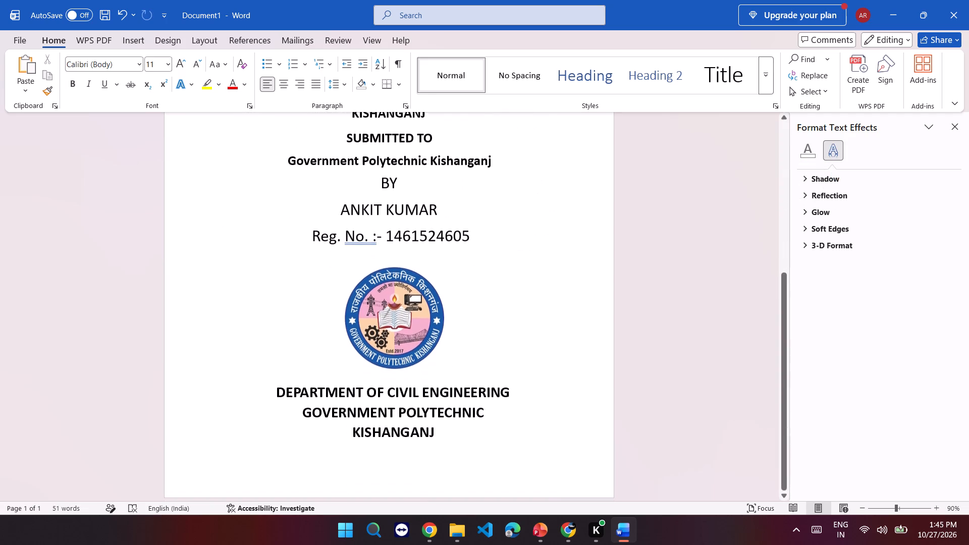
pyautogui.click(13, 31)
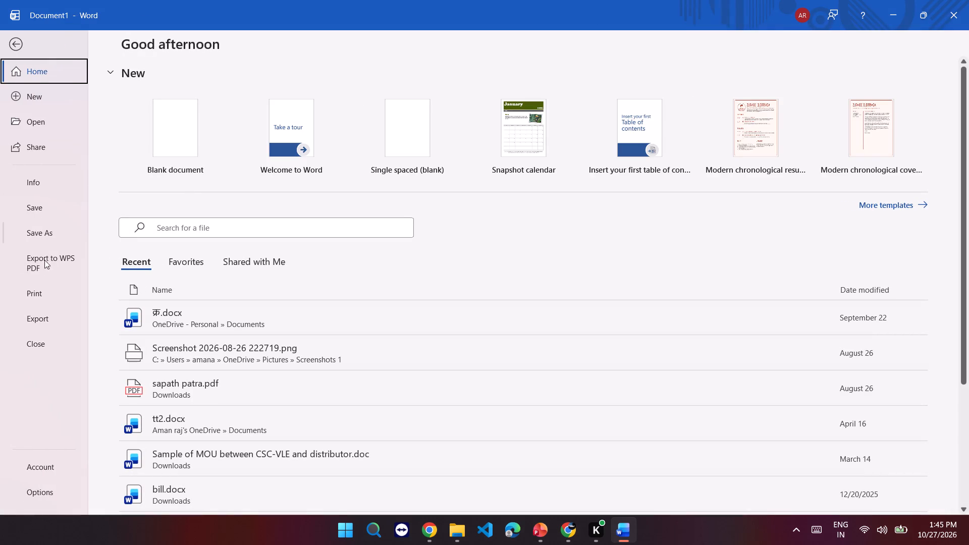
pyautogui.click(46, 208)
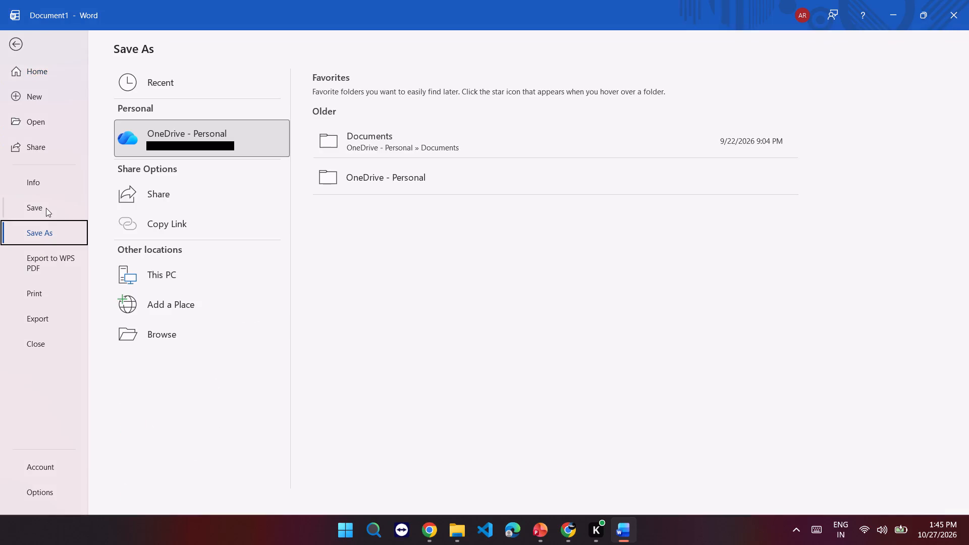
pyautogui.click(46, 208)
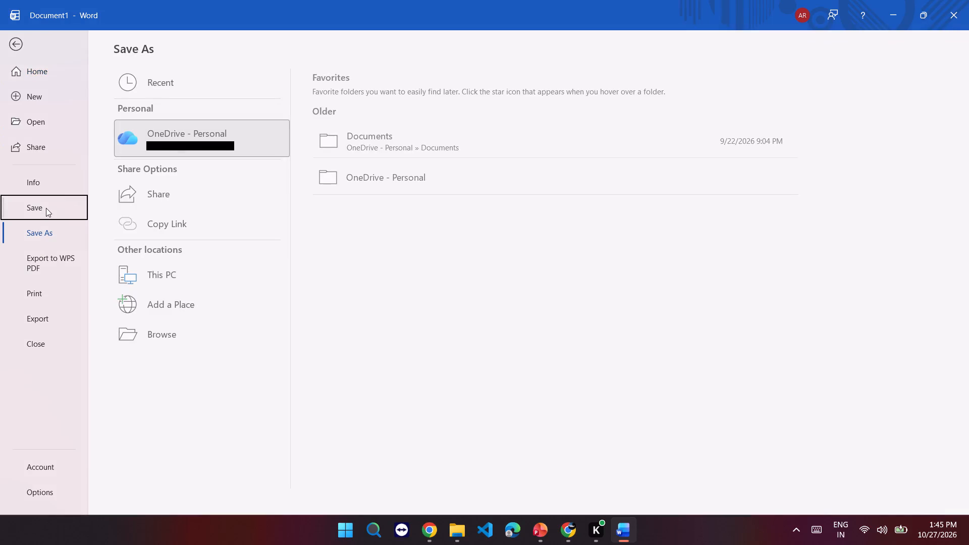
pyautogui.click(178, 330)
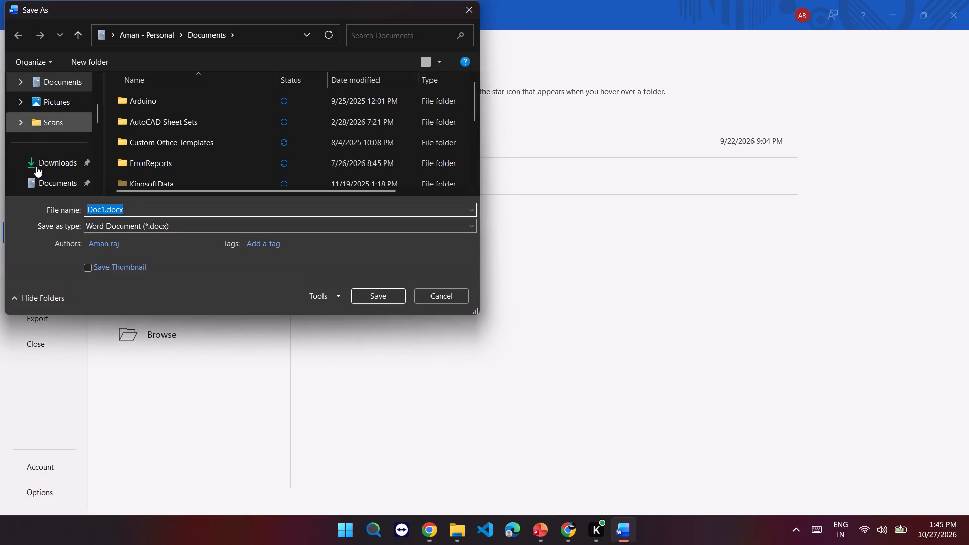
pyautogui.click(45, 155)
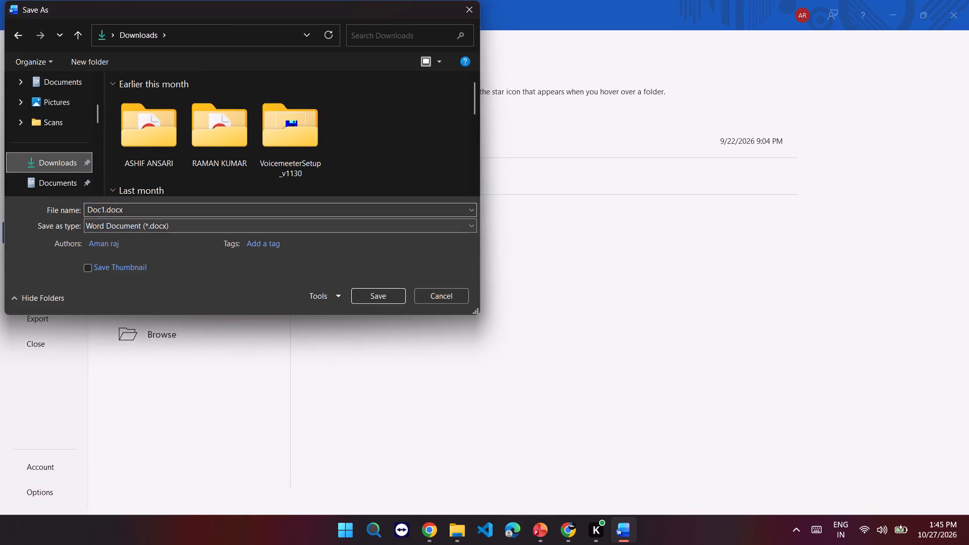
# Name the Word document "REPORT 1ST PAGEdocx" and save it in the Downloads folder.
pyautogui.moveTo(105, 209); pyautogui.dragTo(70, 212)
pyautogui.click(78, 206)
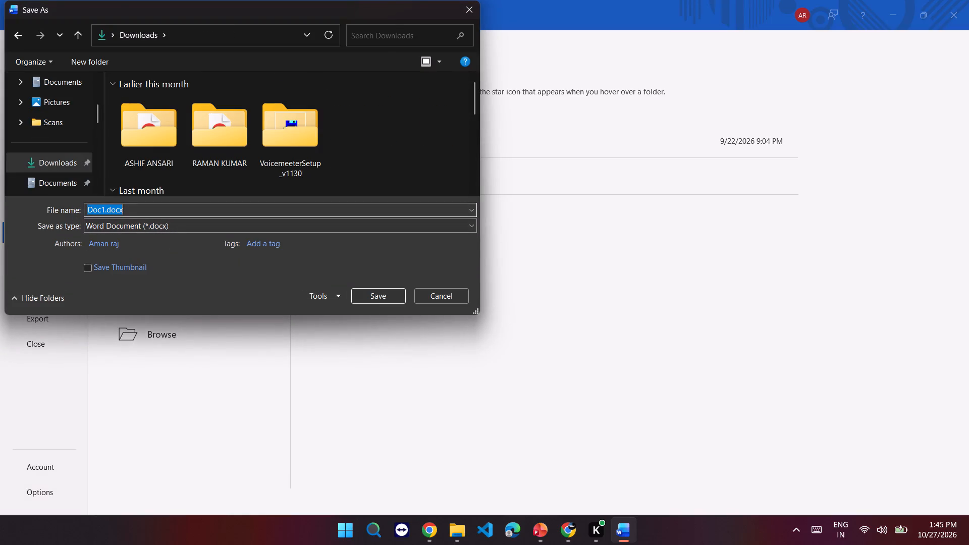
pyautogui.click(103, 208)
pyautogui.moveTo(103, 208); pyautogui.dragTo(82, 208)
pyautogui.click(82, 209)
pyautogui.click(86, 209)
pyautogui.moveTo(86, 209); pyautogui.dragTo(103, 210)
pyautogui.write('REPO')
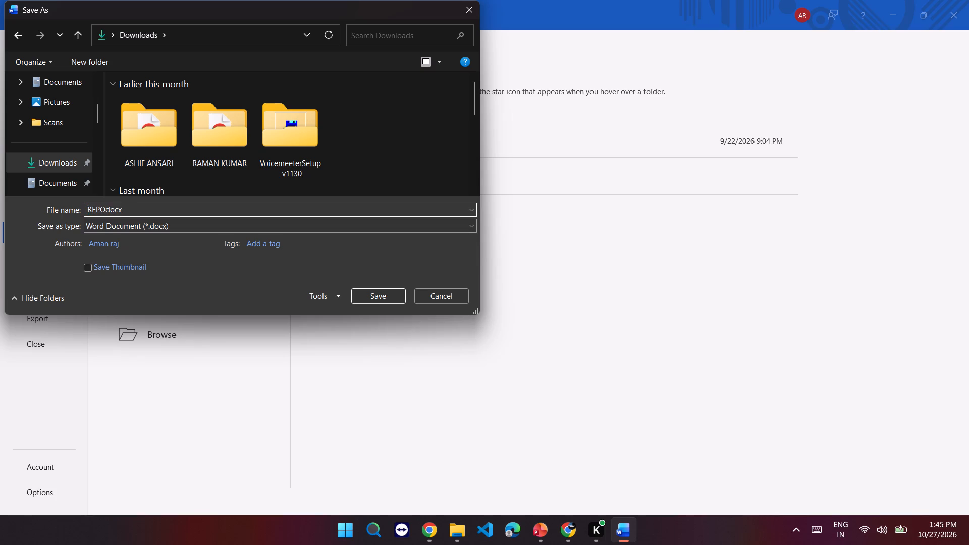
pyautogui.write('RT')
pyautogui.press('space')
pyautogui.write('1ST [')
pyautogui.press('BackSpace')
pyautogui.write('PAGE')
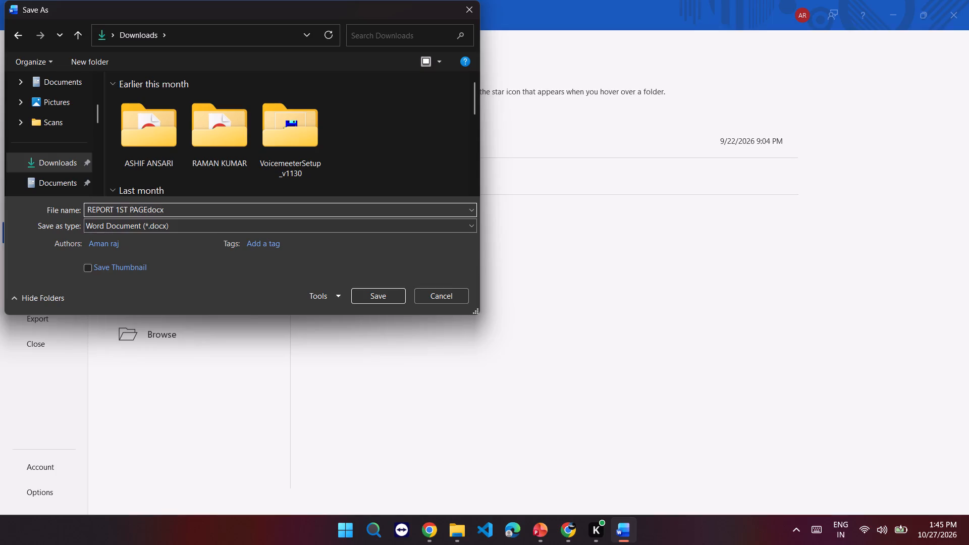
pyautogui.press('Return')
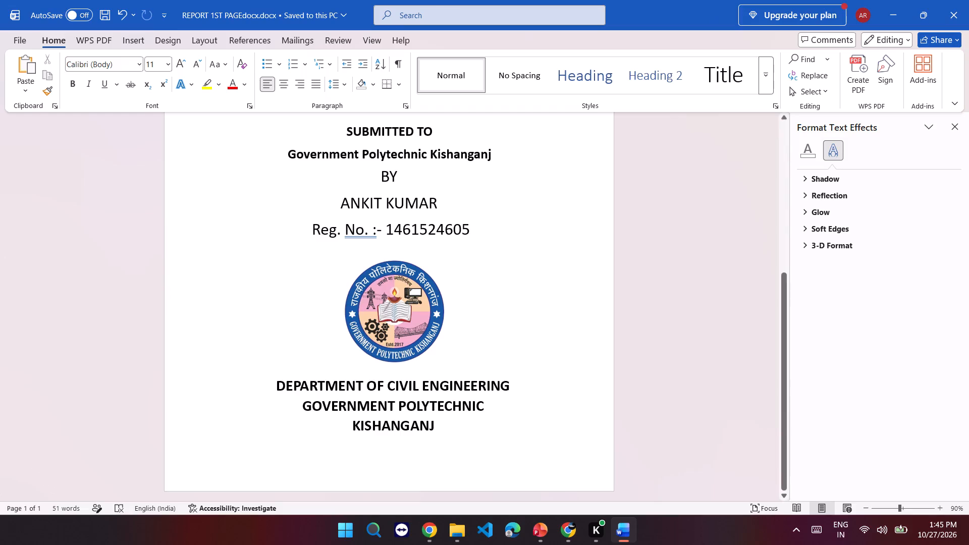
# Start saving another copy of the cover page in Downloads, with PDF as the file type.
pyautogui.click(14, 36)
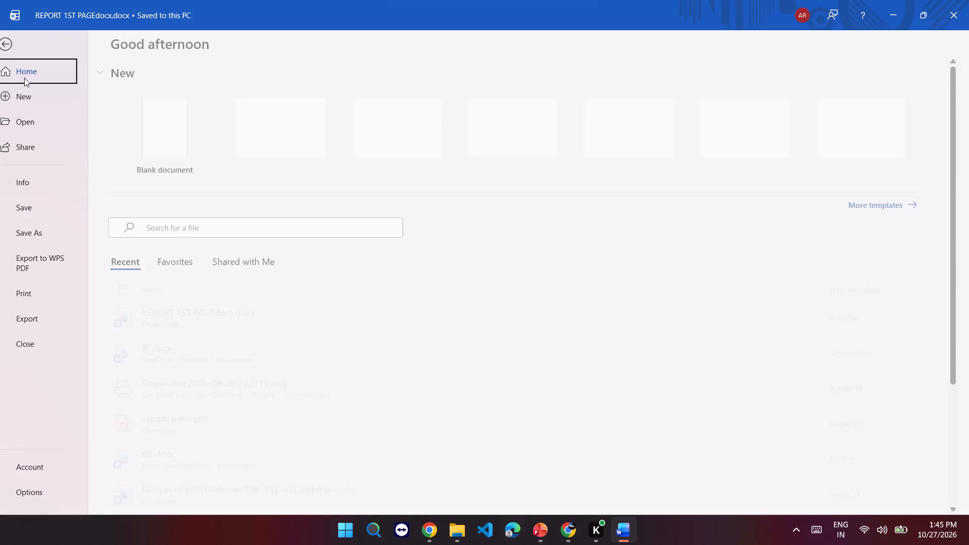
pyautogui.click(41, 235)
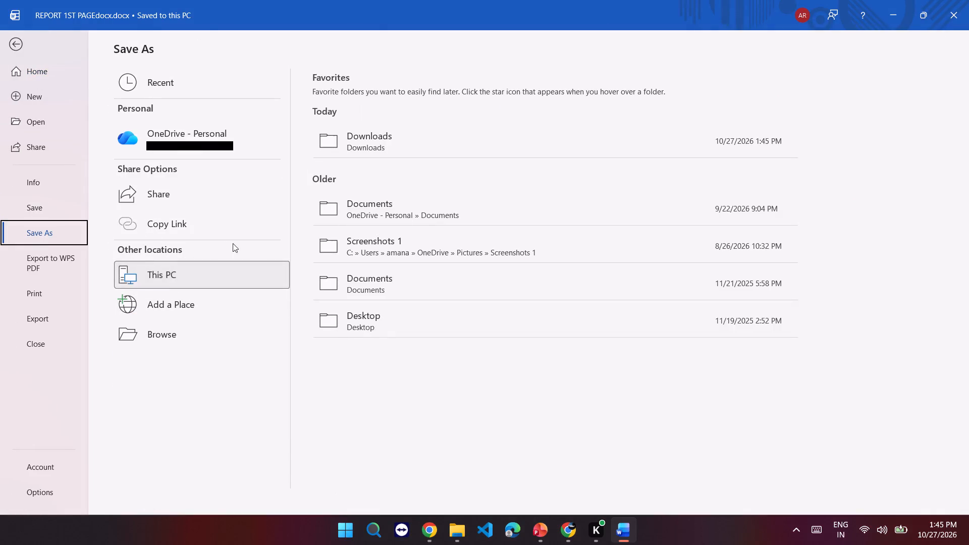
pyautogui.doubleClick(387, 139)
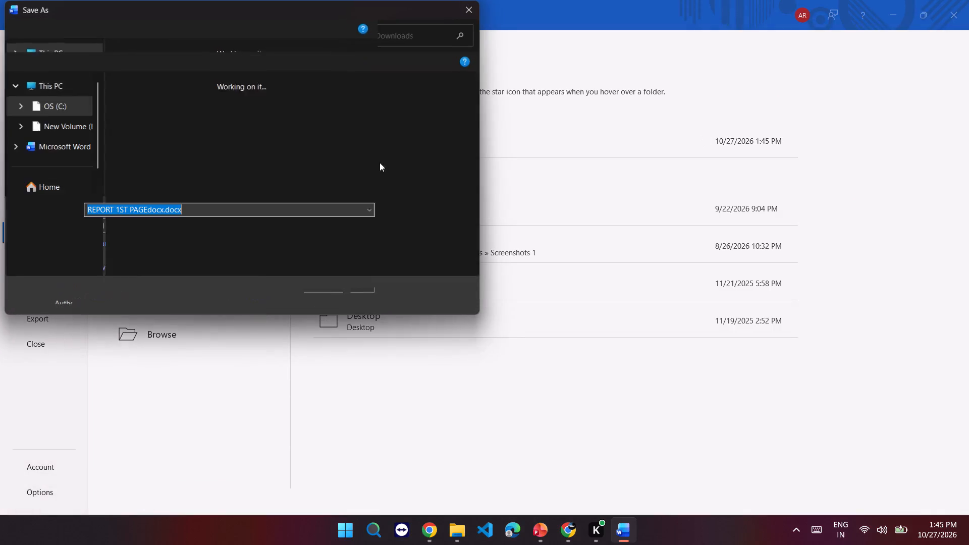
pyautogui.click(227, 229)
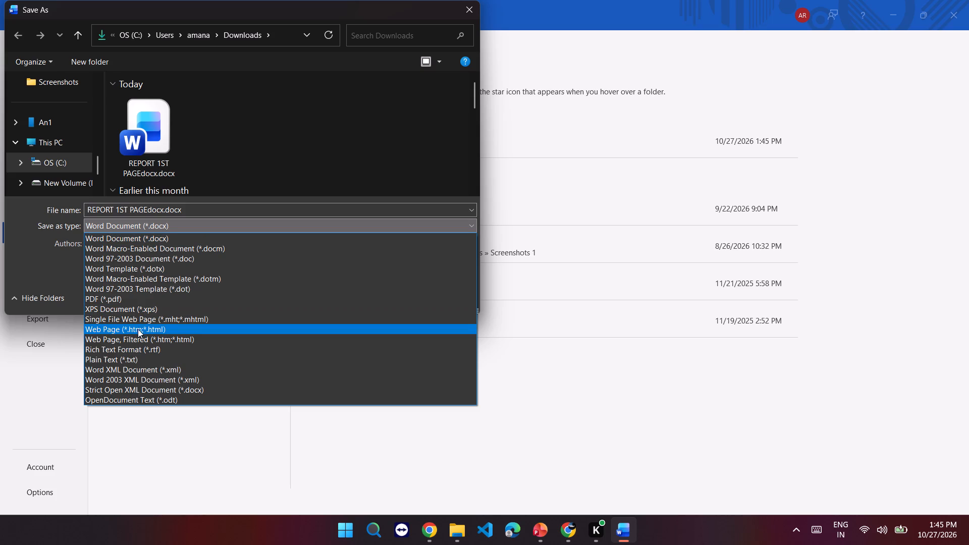
pyautogui.click(136, 297)
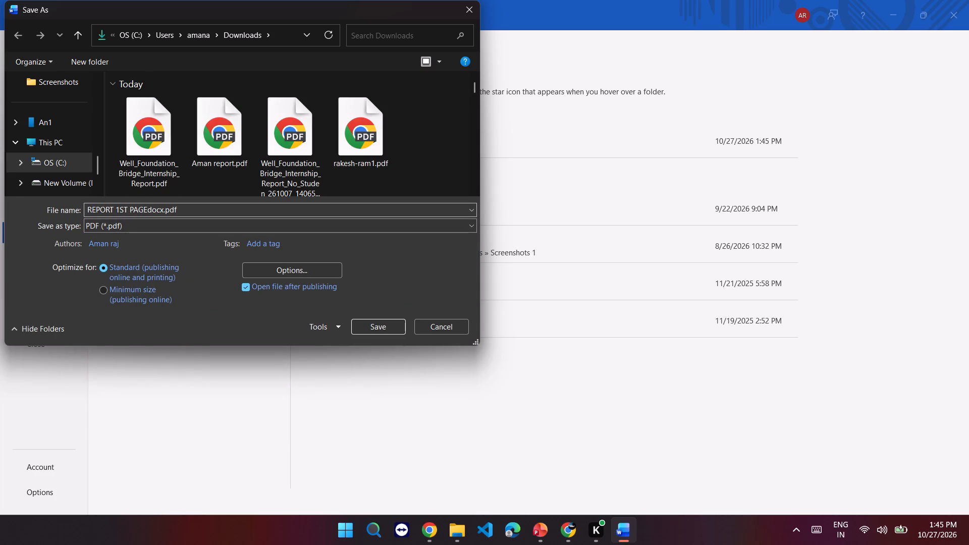
# Name the PDF copy "ankit rpage" and save it in the Downloads folder.
pyautogui.moveTo(143, 209); pyautogui.dragTo(75, 210)
pyautogui.moveTo(84, 209); pyautogui.dragTo(89, 208)
pyautogui.moveTo(88, 208); pyautogui.dragTo(136, 205)
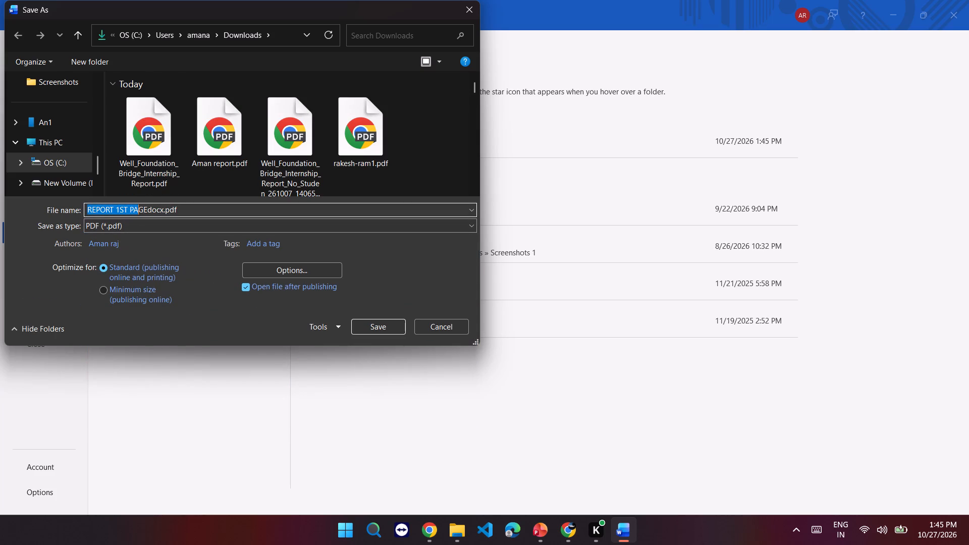
pyautogui.moveTo(136, 205); pyautogui.dragTo(144, 205)
pyautogui.moveTo(164, 208); pyautogui.dragTo(76, 205)
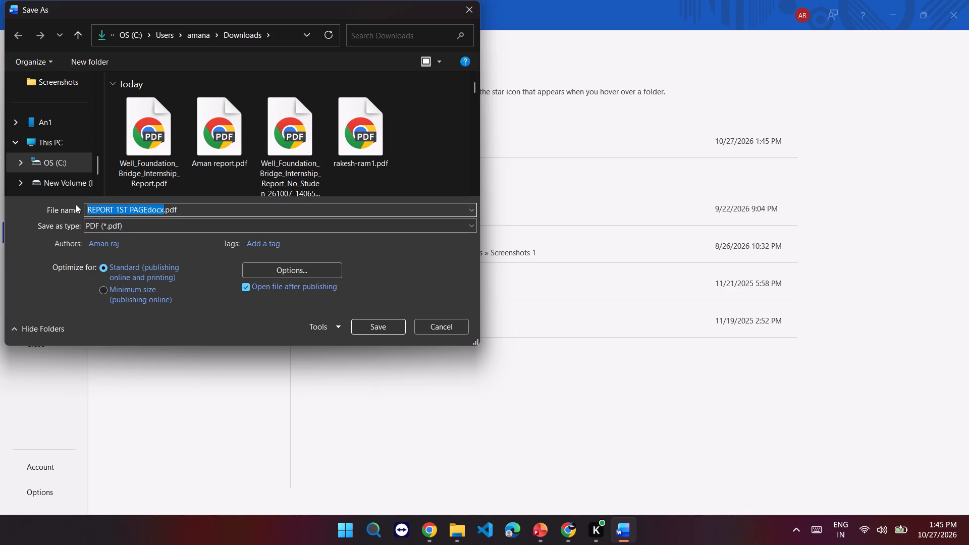
pyautogui.write('aman')
pyautogui.press('BackSpace')
pyautogui.press('BackSpace')
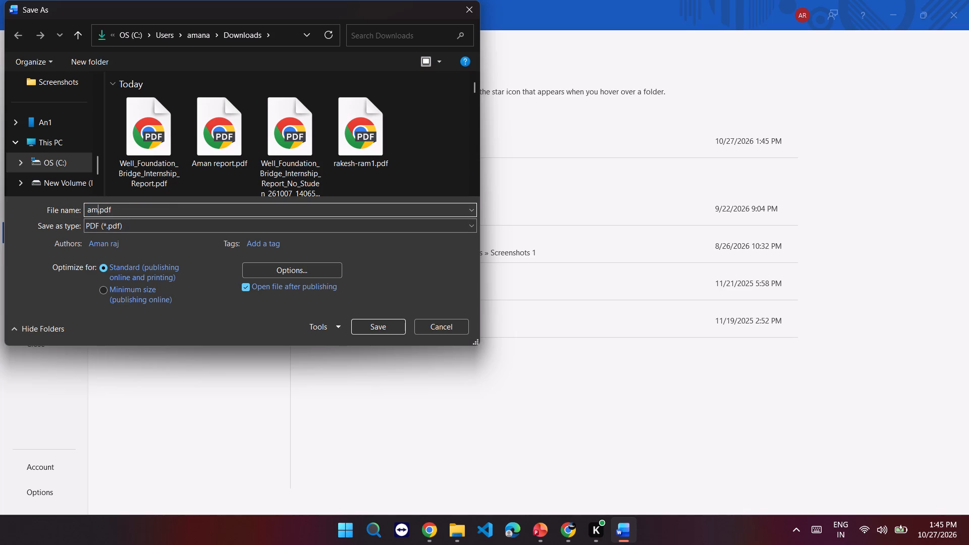
pyautogui.press('BackSpace')
pyautogui.write('nkit')
pyautogui.press('space')
pyautogui.press('e')
pyautogui.press('BackSpace')
pyautogui.write('rp')
pyautogui.hotkey('ctrl', 'alt', 'space')
pyautogui.write('ppage')
pyautogui.click(118, 207)
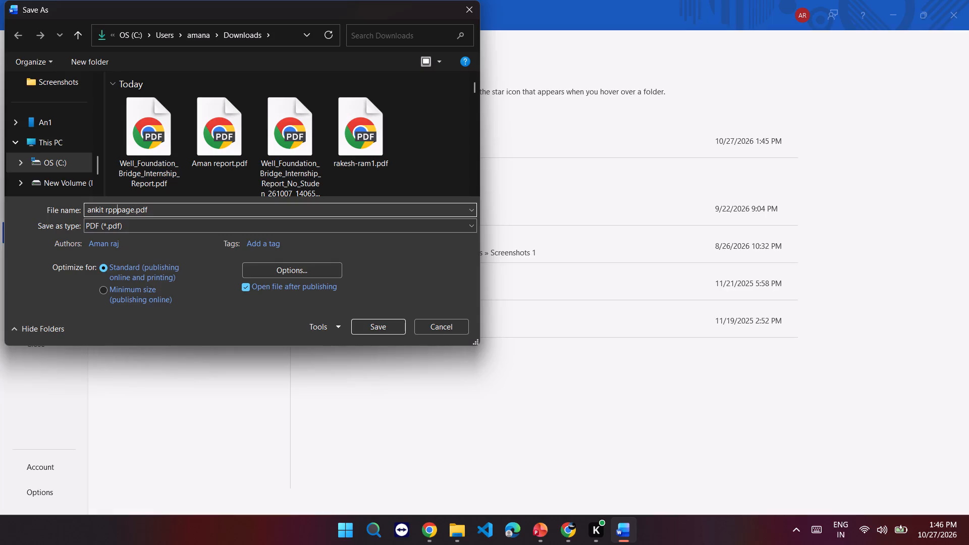
pyautogui.press('BackSpace')
pyautogui.press('BackSpace')
pyautogui.click(387, 328)
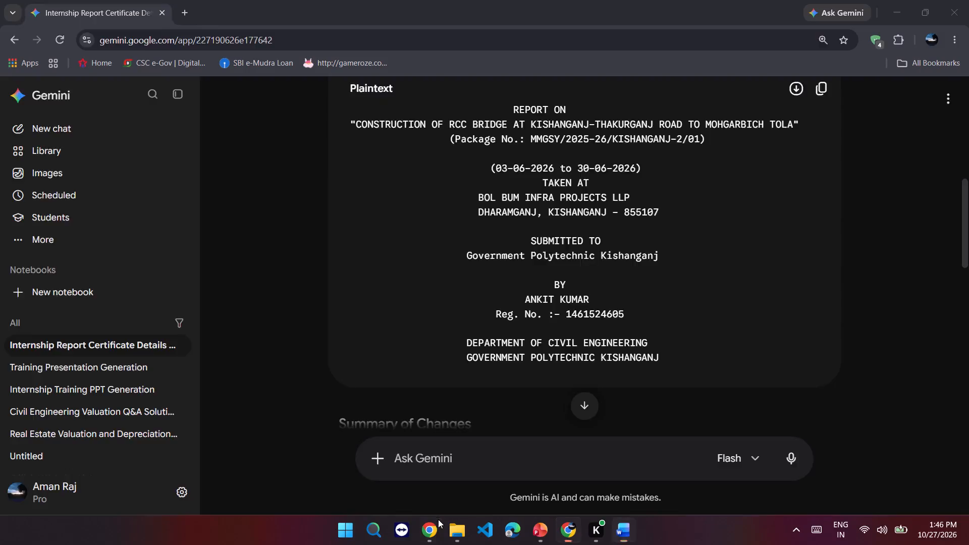
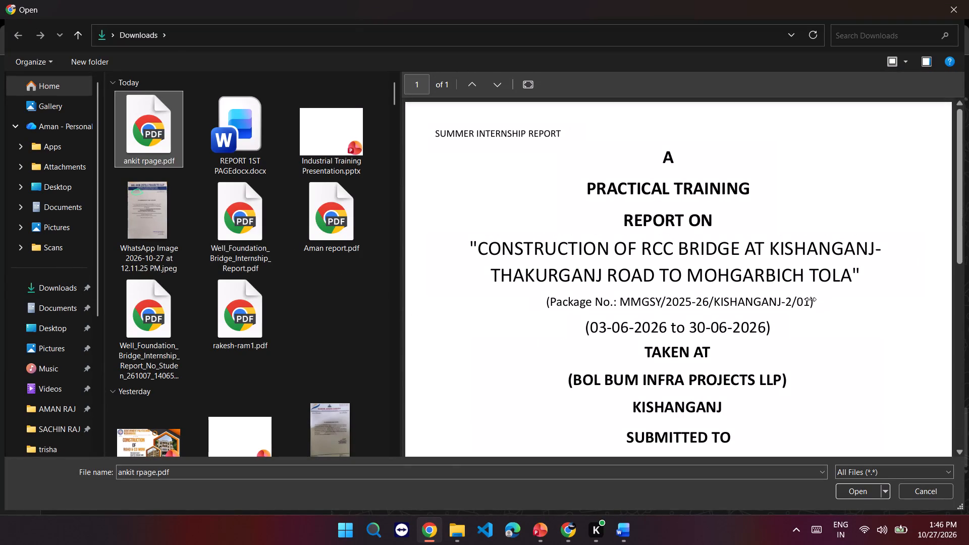
# Check the preview of "ankit rpage.pdf" in the Downloads folder, looking down through the rest of the cover page.
pyautogui.scroll(-5, 811, 302)
pyautogui.moveTo(956, 213); pyautogui.dragTo(959, 223)
pyautogui.doubleClick(708, 216)
pyautogui.moveTo(958, 211); pyautogui.dragTo(962, 226)
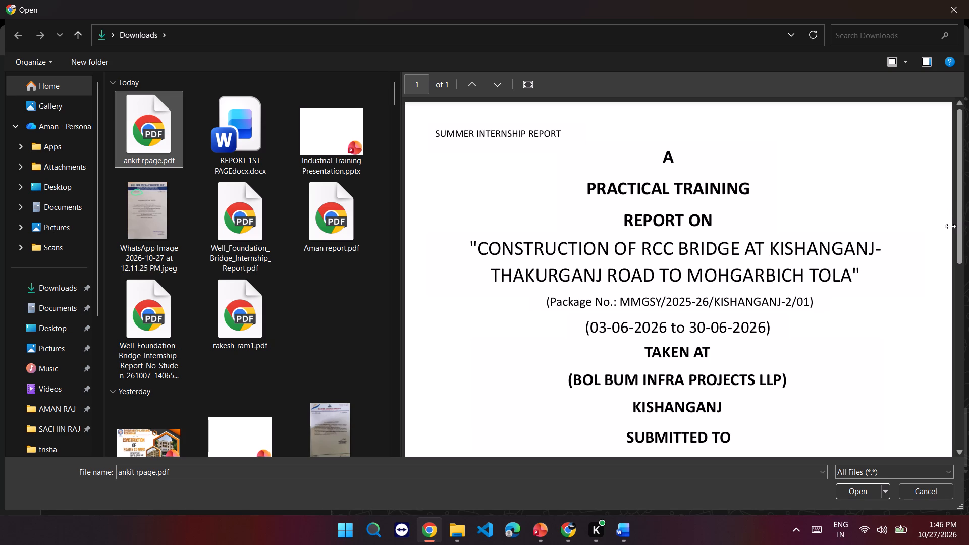
pyautogui.scroll(-6, 772, 225)
pyautogui.moveTo(773, 229); pyautogui.dragTo(780, 146)
pyautogui.scroll(-1, 912, 440)
pyautogui.click(955, 449)
pyautogui.click(959, 450)
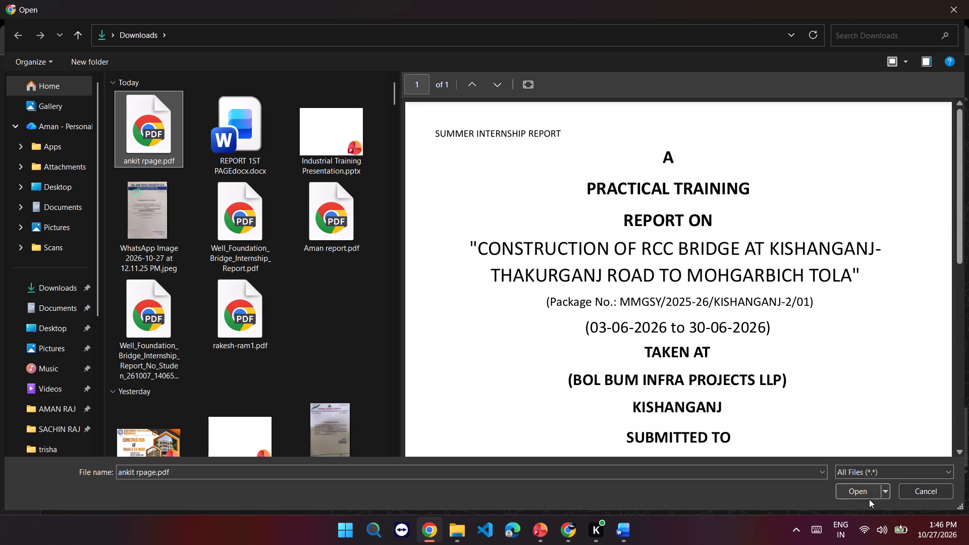